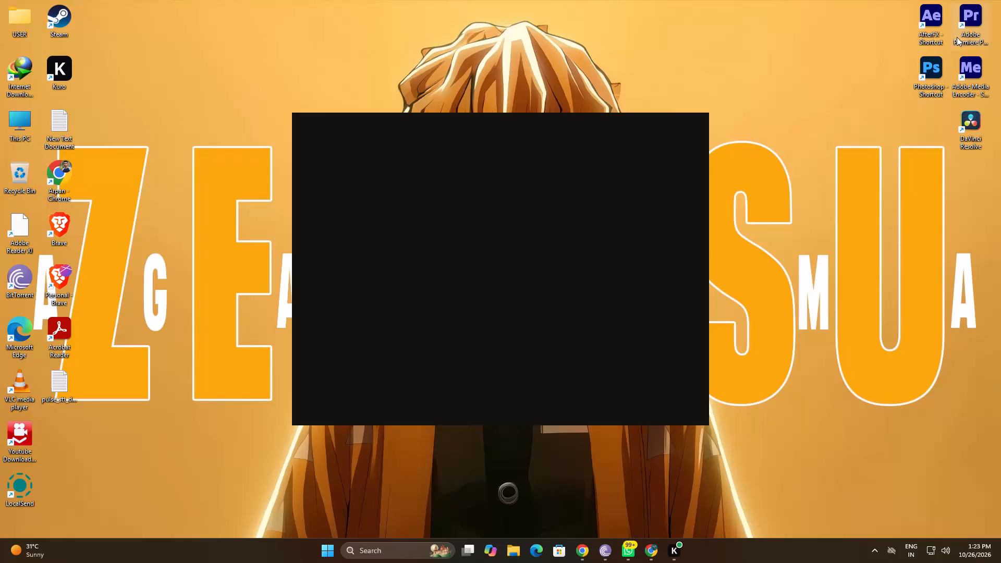
Launch Adobe Premiere Pro from its desktop shortcut.
{"action": "double_click", "coordinate": [965, 25]}
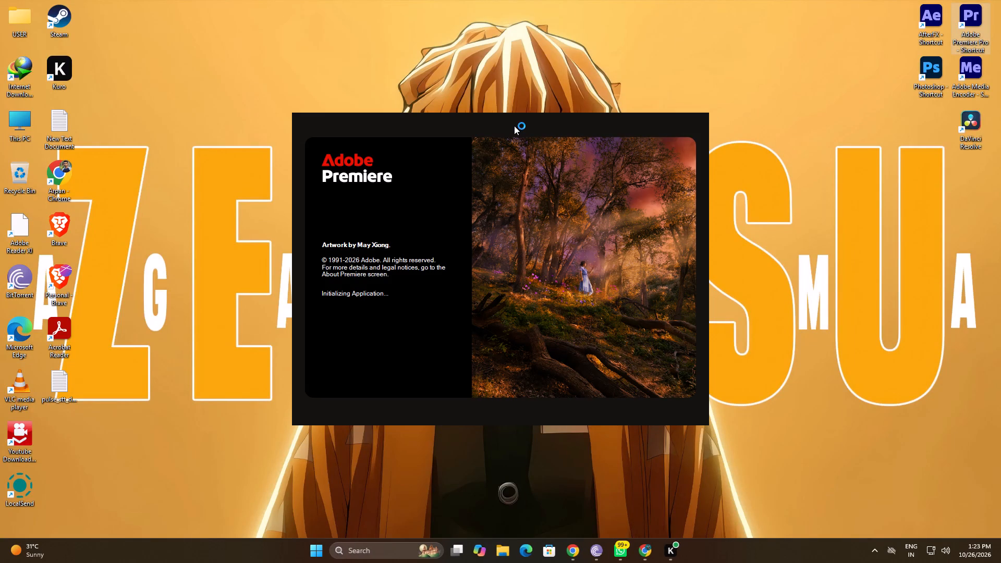
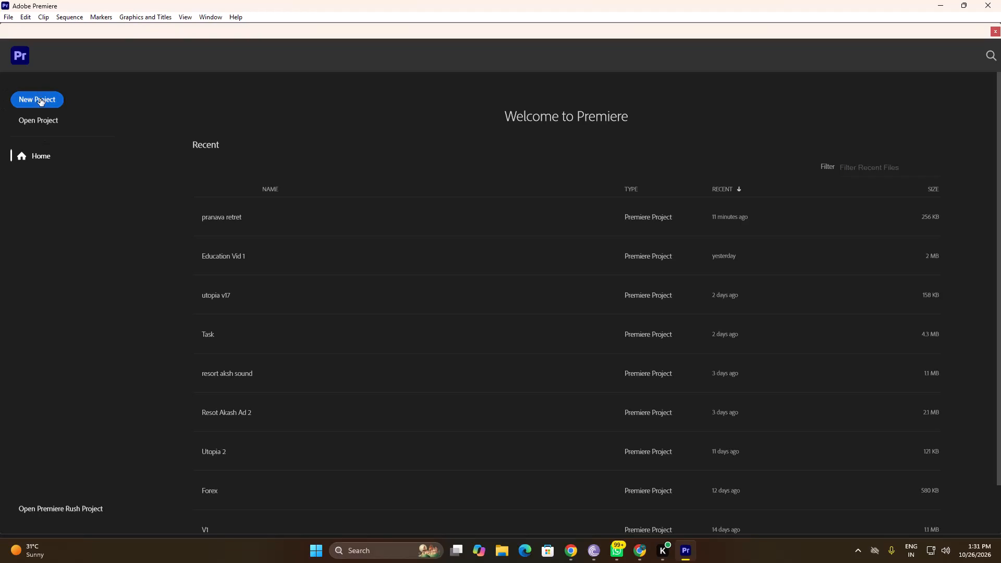
Create a new project named "Ai ugc" and go to the editing workspace without importing any media.
{"action": "left_click", "coordinate": [40, 99]}
{"action": "type", "text": "Ai ugc"}
{"action": "key", "text": "Return"}
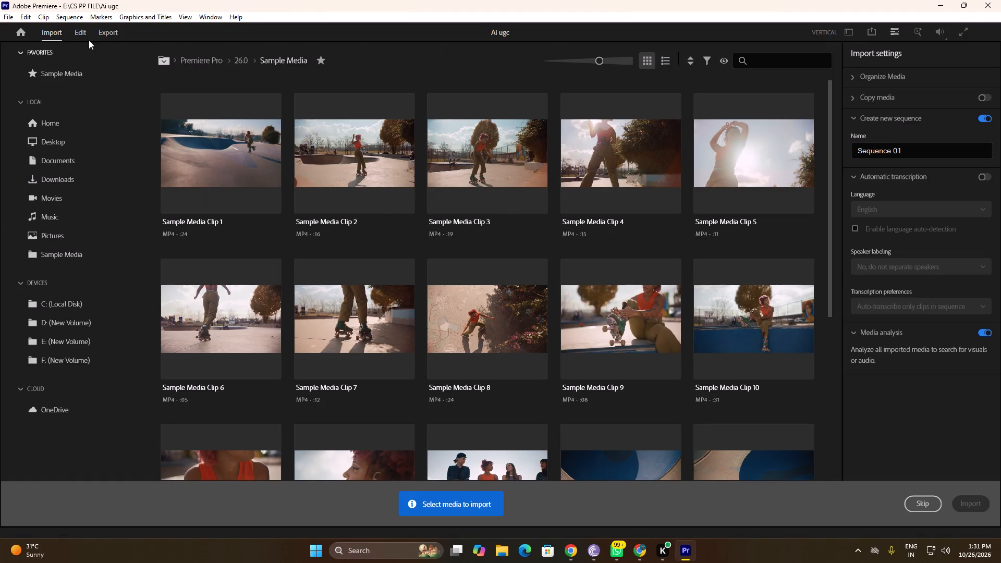
{"action": "left_click", "coordinate": [83, 35]}
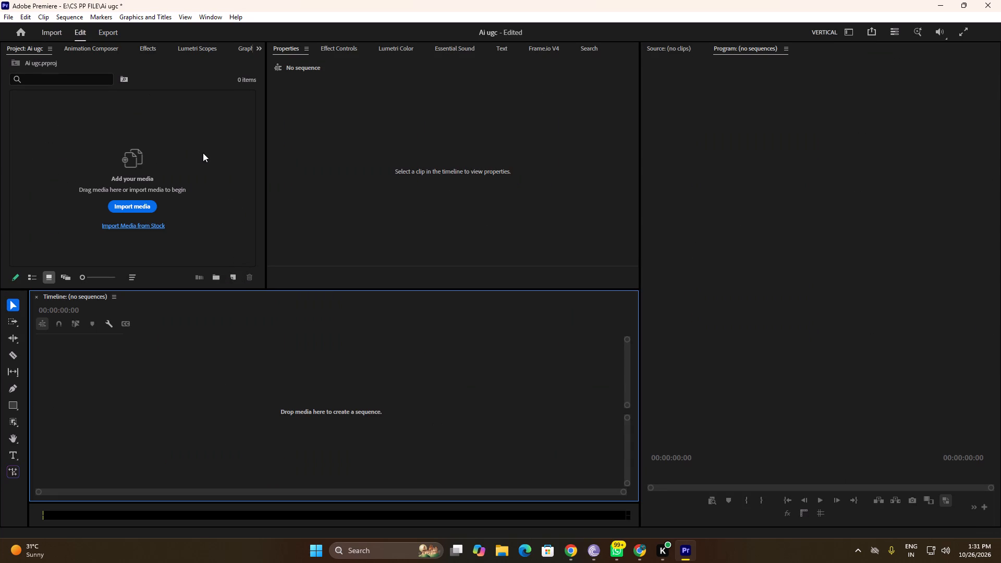
Open the recent project "Task" from the CS PP FILE folder.
{"action": "left_click", "coordinate": [12, 21]}
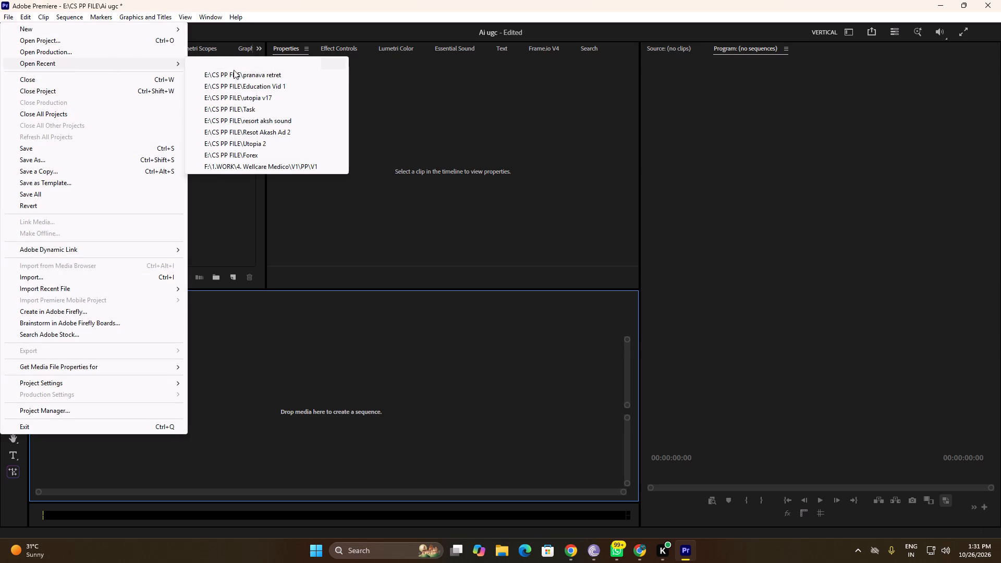
{"action": "left_click", "coordinate": [280, 105]}
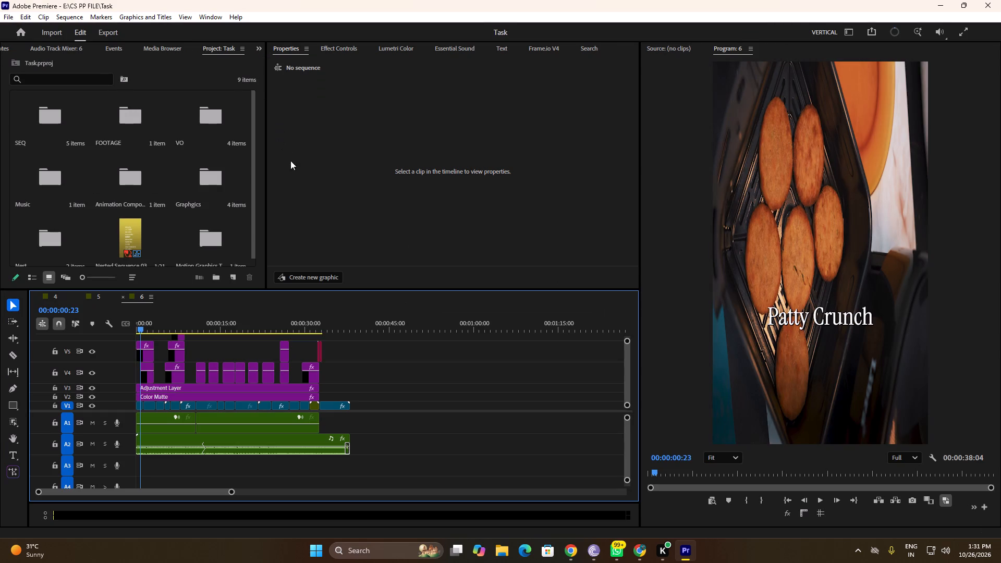
Create a new bin named 2 inside the FOOTAGE bin.
{"action": "scroll", "coordinate": [178, 175], "scroll_direction": "down", "scroll_amount": 2}
{"action": "double_click", "coordinate": [121, 105]}
{"action": "left_click", "coordinate": [171, 177]}
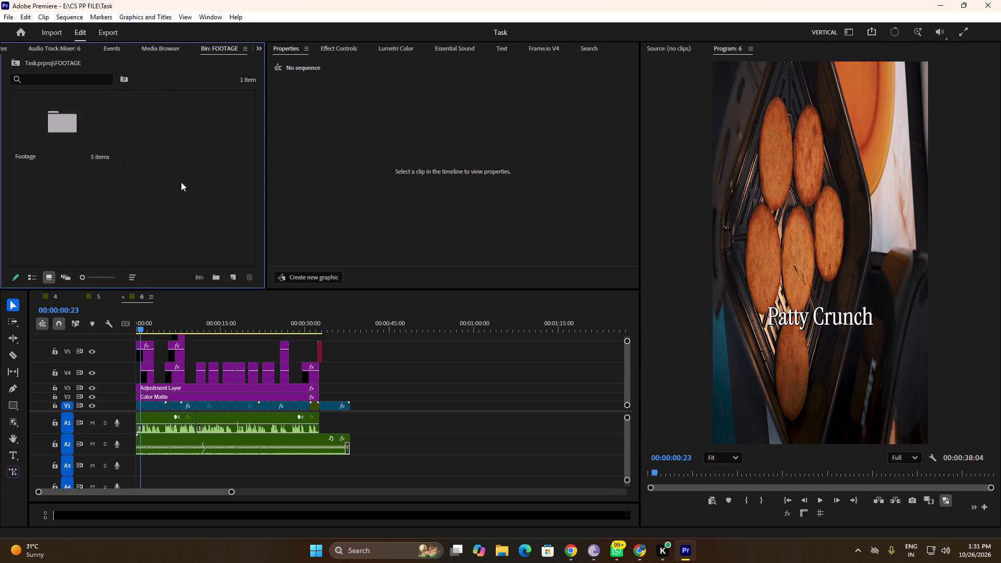
{"action": "left_click", "coordinate": [214, 276]}
{"action": "key", "text": "2"}
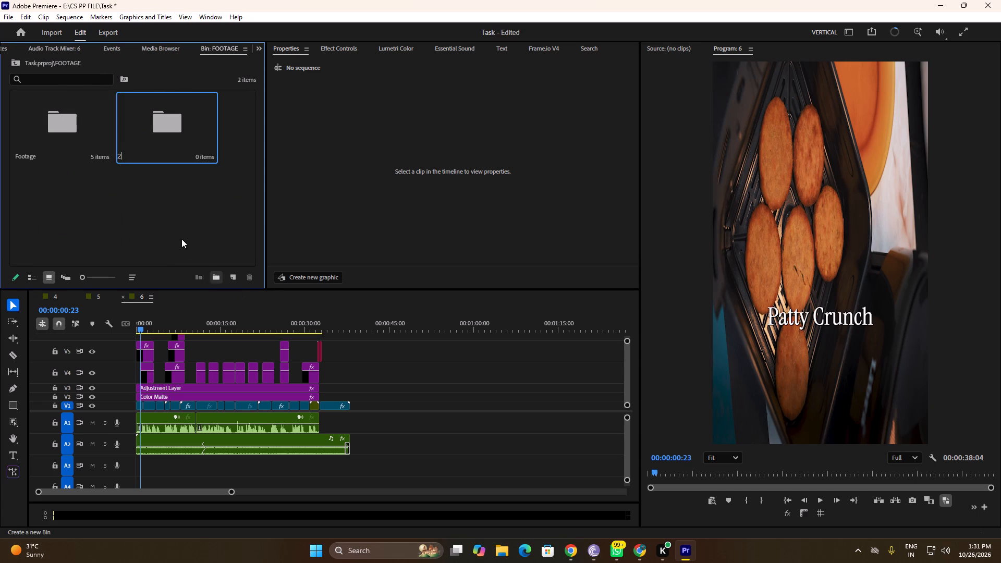
{"action": "left_click", "coordinate": [181, 238]}
{"action": "double_click", "coordinate": [167, 134]}
{"action": "double_click", "coordinate": [169, 145]}
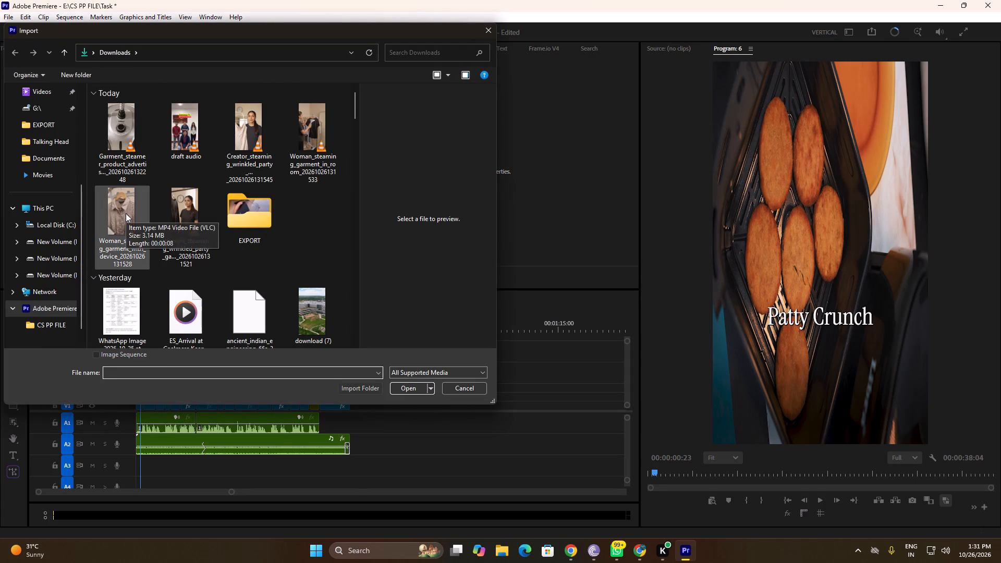
{"action": "left_click", "coordinate": [252, 143]}
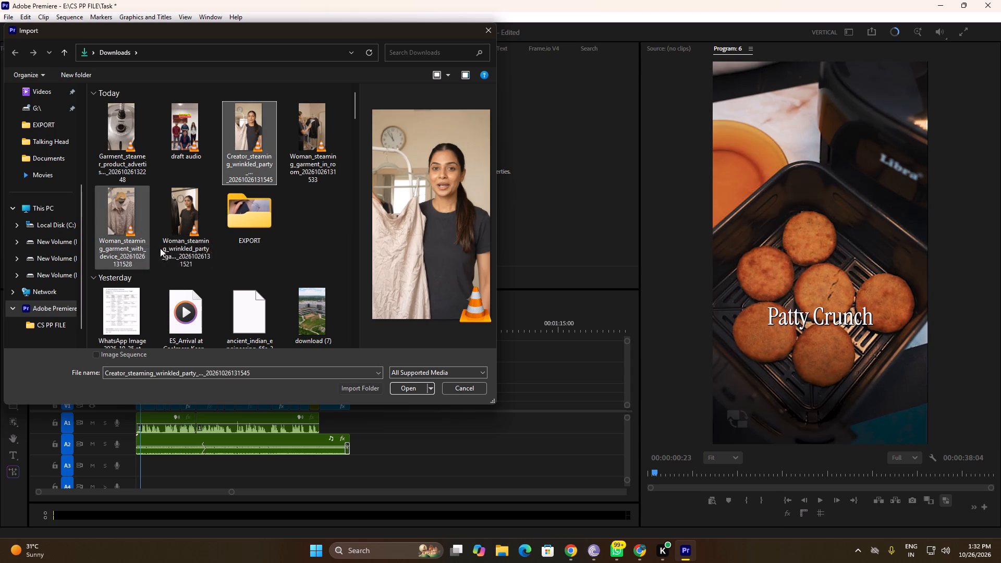
{"action": "left_click", "coordinate": [119, 224], "text": "ctrl"}
{"action": "left_click", "coordinate": [189, 221], "text": "ctrl"}
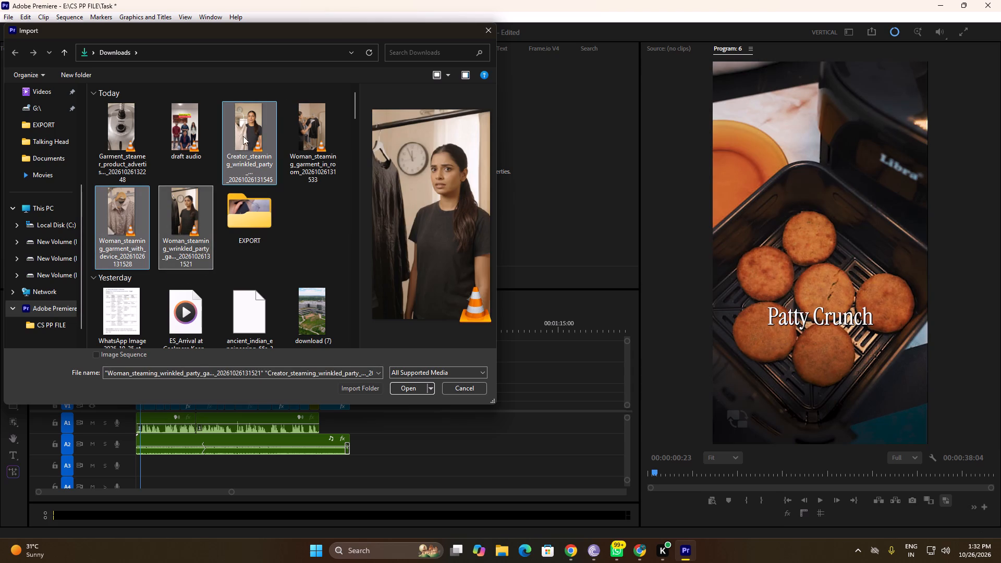
{"action": "left_click", "coordinate": [309, 134], "text": "ctrl"}
{"action": "left_click", "coordinate": [131, 139], "text": "ctrl"}
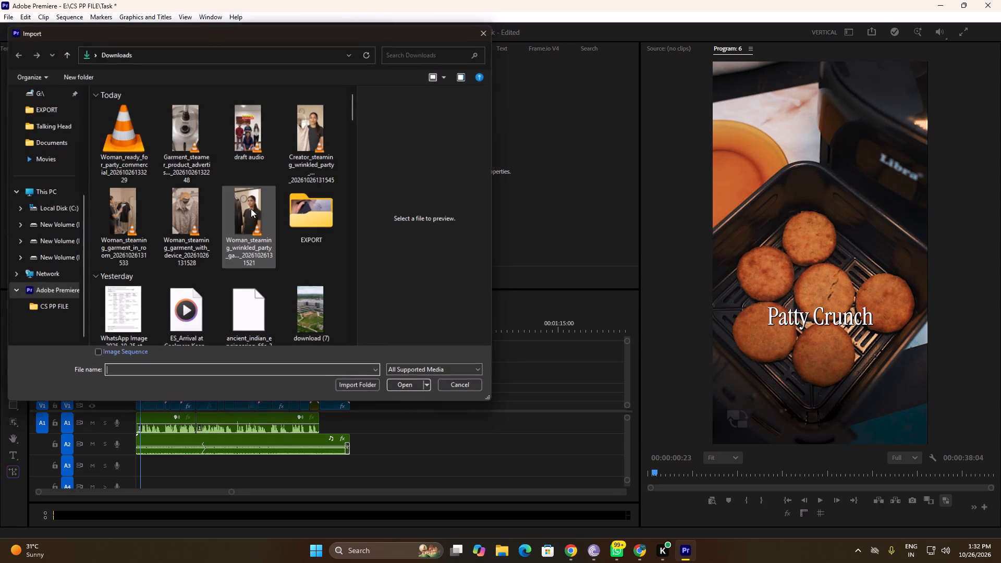
{"action": "left_click", "coordinate": [138, 140]}
{"action": "left_click", "coordinate": [414, 390]}
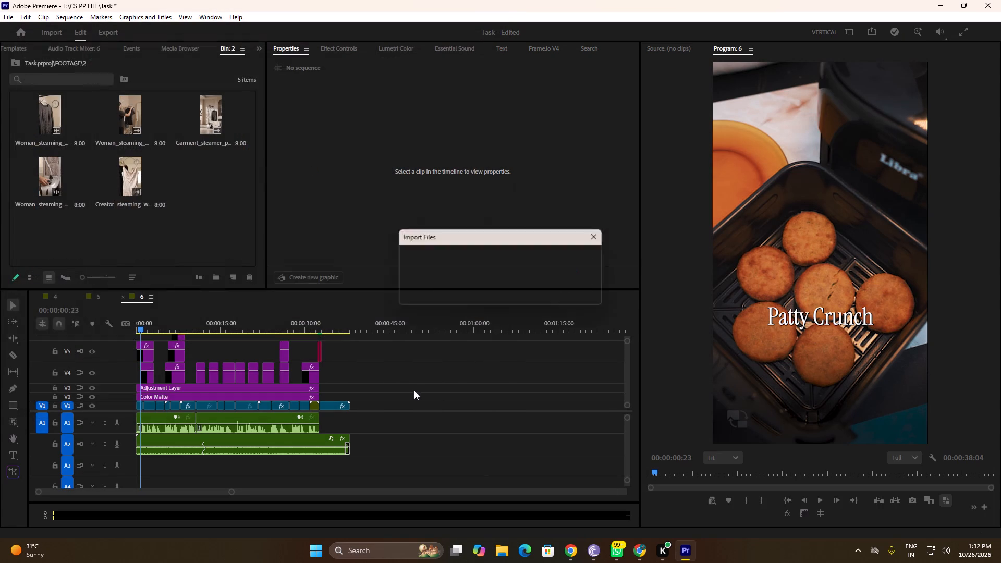
{"action": "left_click", "coordinate": [190, 243]}
{"action": "left_click", "coordinate": [21, 60]}
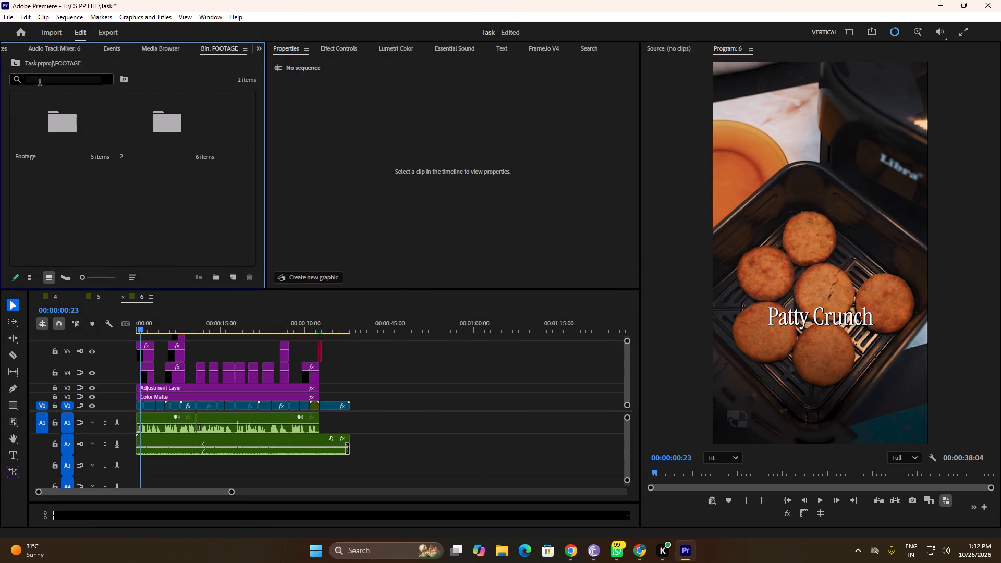
{"action": "double_click", "coordinate": [177, 145]}
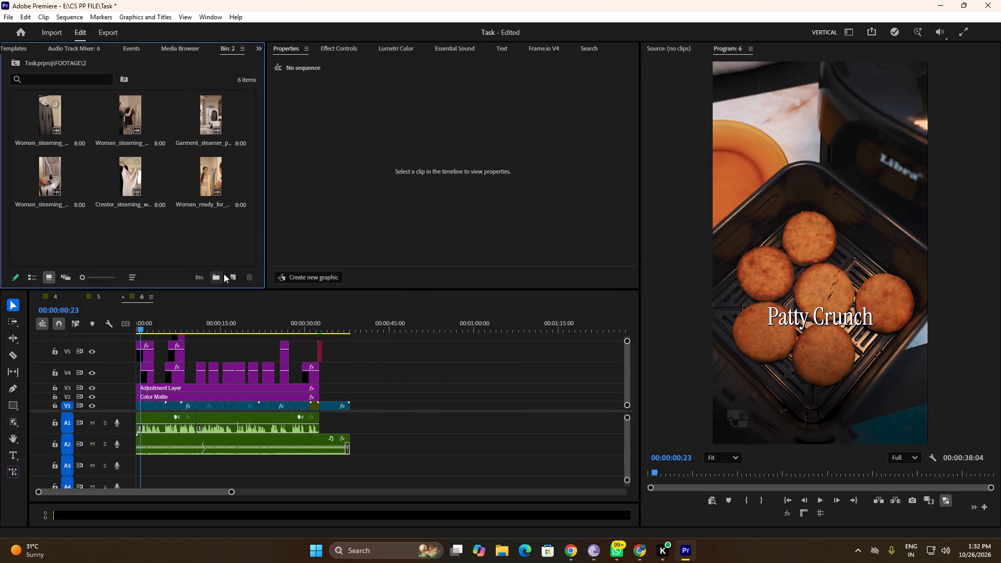
Create a new bin named Footage inside bin 2.
{"action": "left_click", "coordinate": [218, 278]}
{"action": "type", "text": "Footage"}
{"action": "left_click", "coordinate": [135, 211]}
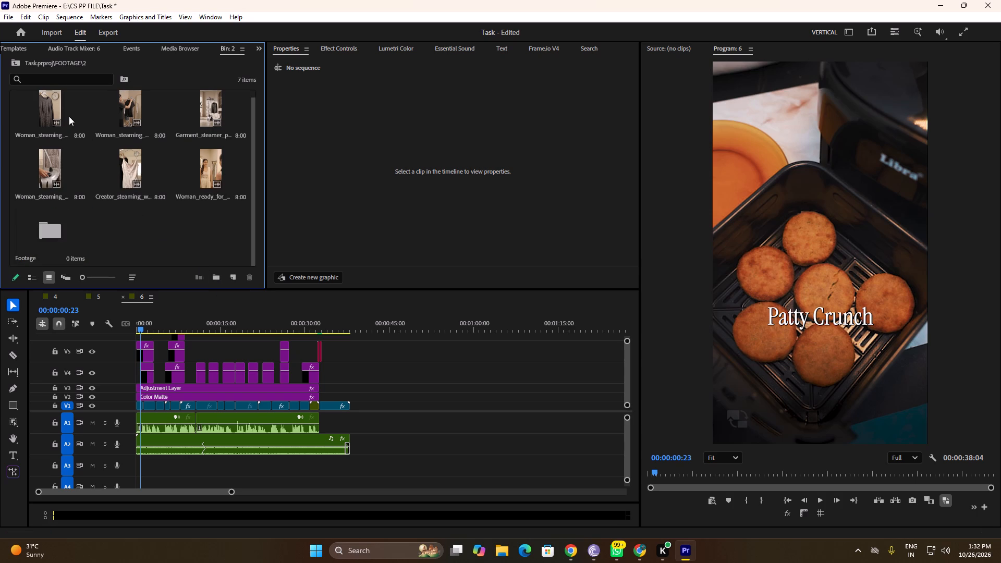
Move all six imported video clips into the new Footage bin.
{"action": "left_click", "coordinate": [69, 116]}
{"action": "left_click", "coordinate": [219, 172], "text": "shift"}
{"action": "left_click_drag", "start_coordinate": [214, 158], "coordinate": [57, 239]}
{"action": "left_click", "coordinate": [148, 201]}
Create a new sequence named 7 in bin 2 using the custom Vartical preset.
{"action": "left_click", "coordinate": [231, 275]}
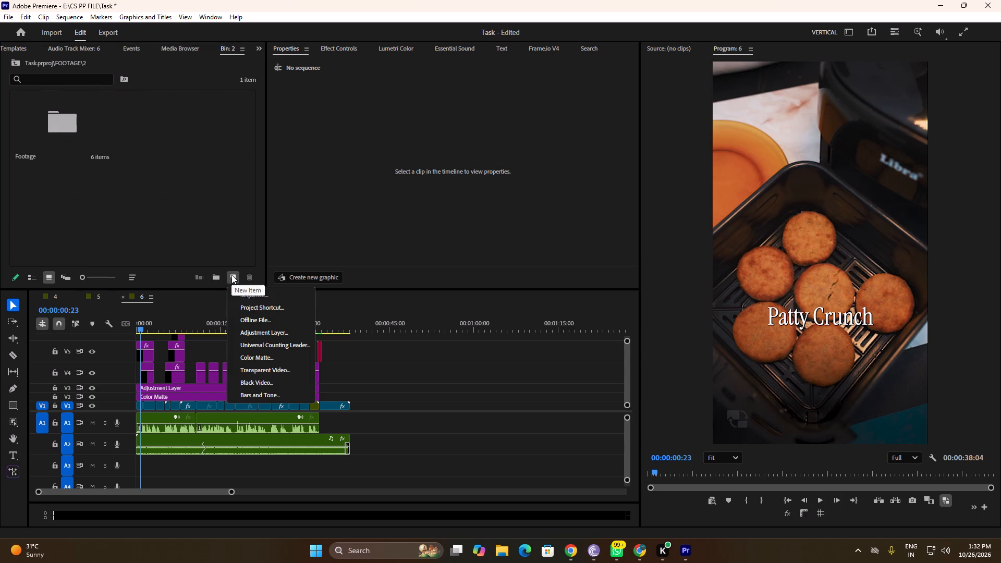
{"action": "left_click", "coordinate": [248, 293]}
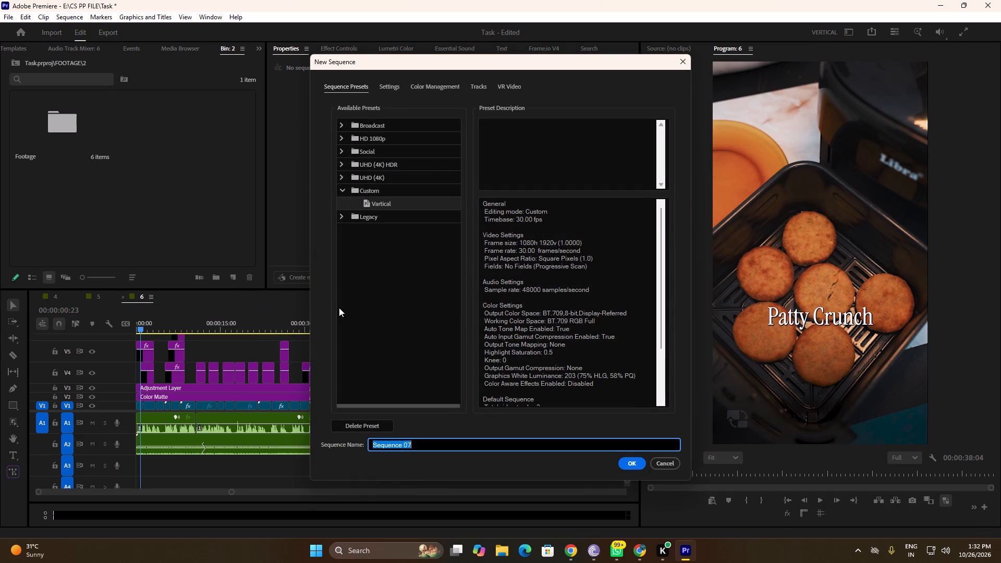
{"action": "key", "text": "7"}
{"action": "left_click", "coordinate": [632, 460]}
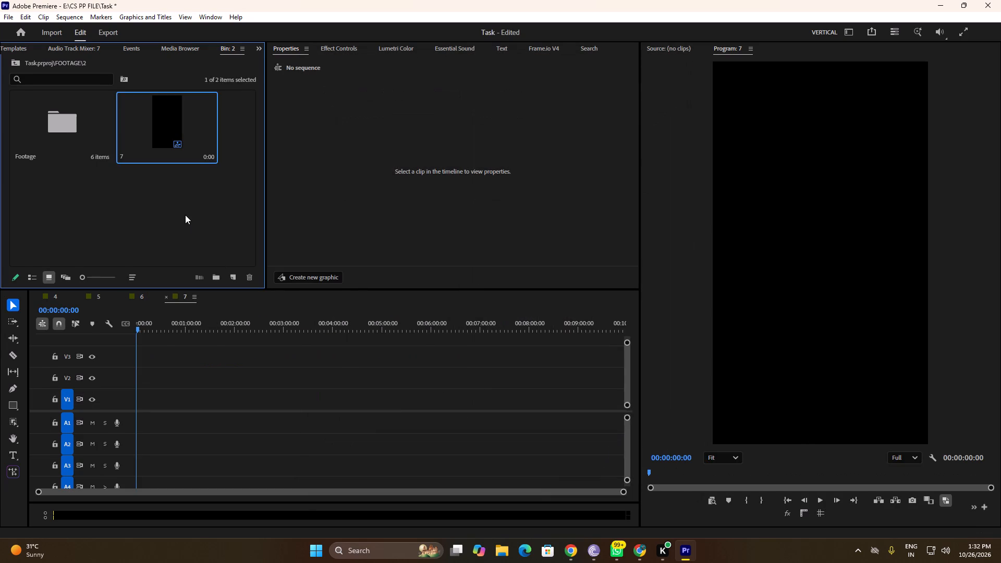
Open the Footage bin in bin 2, look through sequences 4, 5 and 6, and return to sequence 7.
{"action": "left_click", "coordinate": [185, 215]}
{"action": "double_click", "coordinate": [62, 127]}
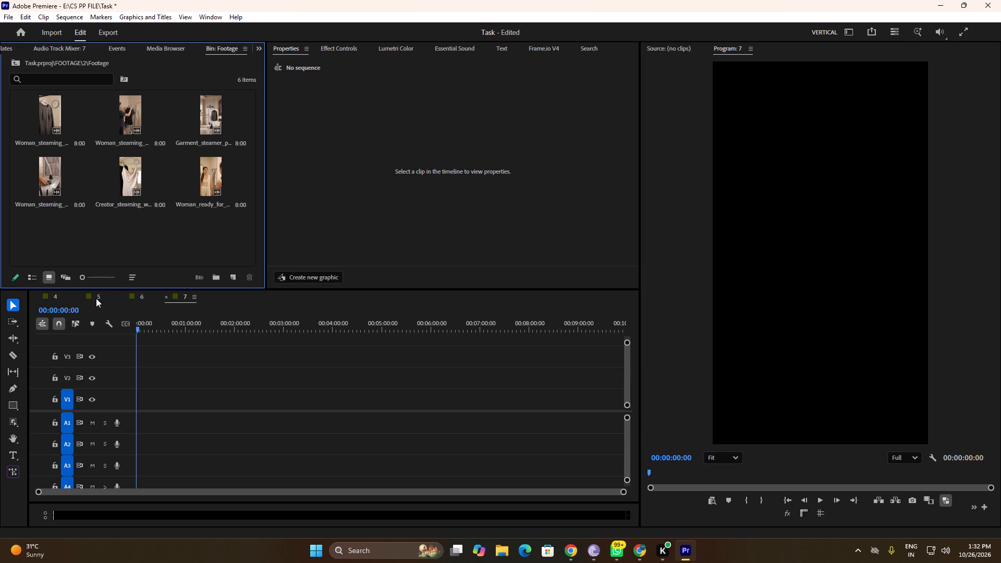
{"action": "left_click", "coordinate": [56, 298]}
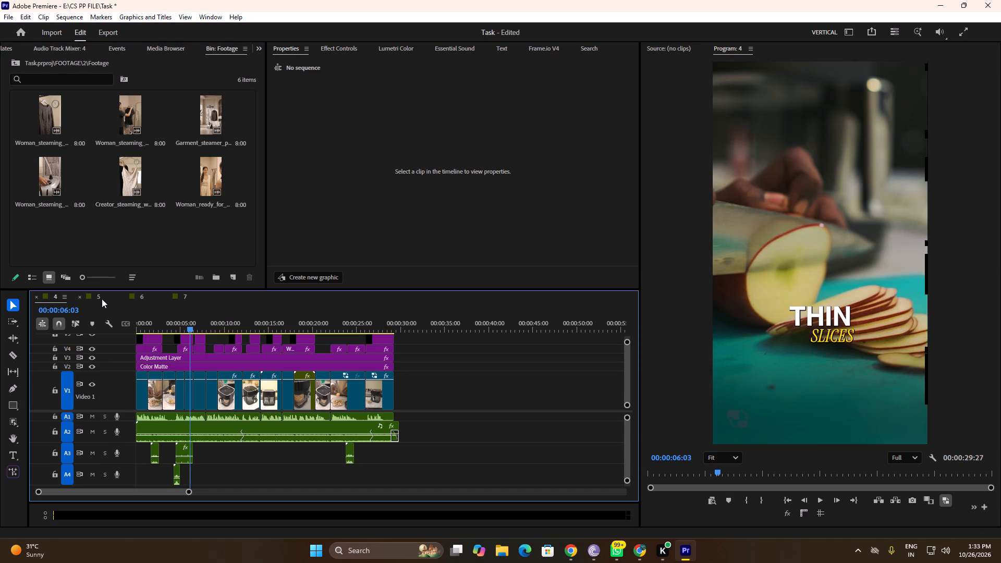
{"action": "left_click", "coordinate": [98, 299]}
{"action": "left_click", "coordinate": [143, 299]}
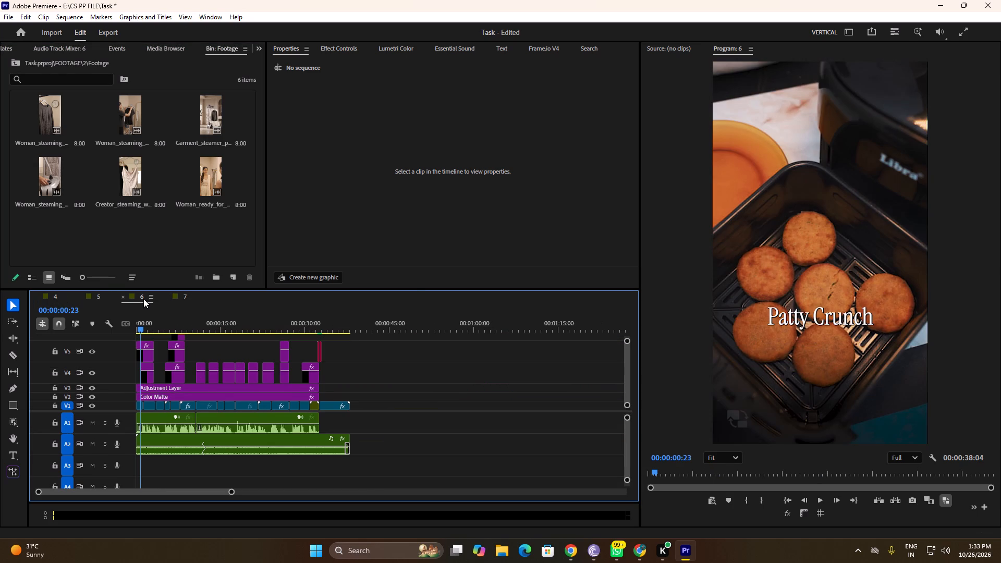
{"action": "left_click", "coordinate": [156, 226]}
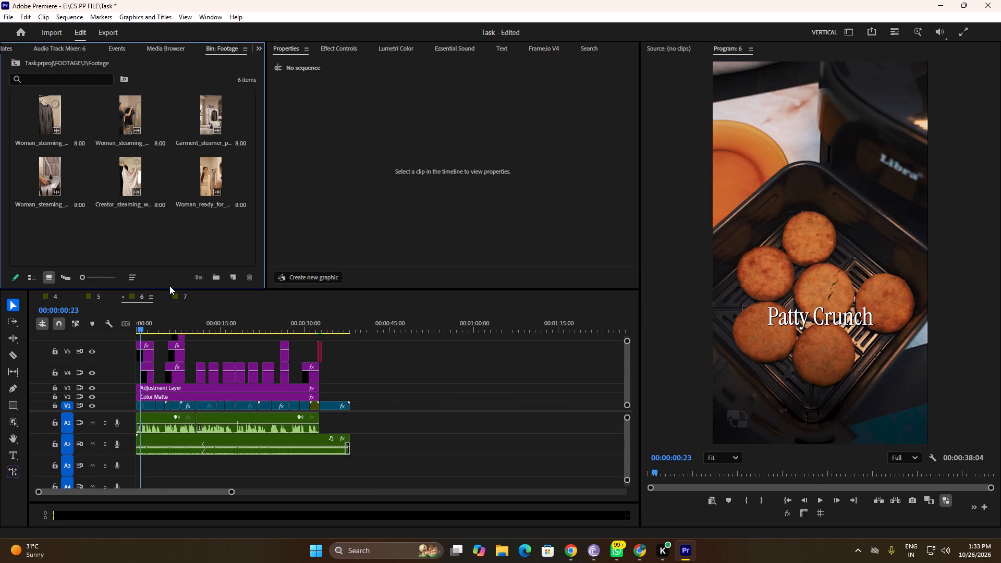
{"action": "left_click", "coordinate": [178, 295]}
{"action": "left_click", "coordinate": [172, 242]}
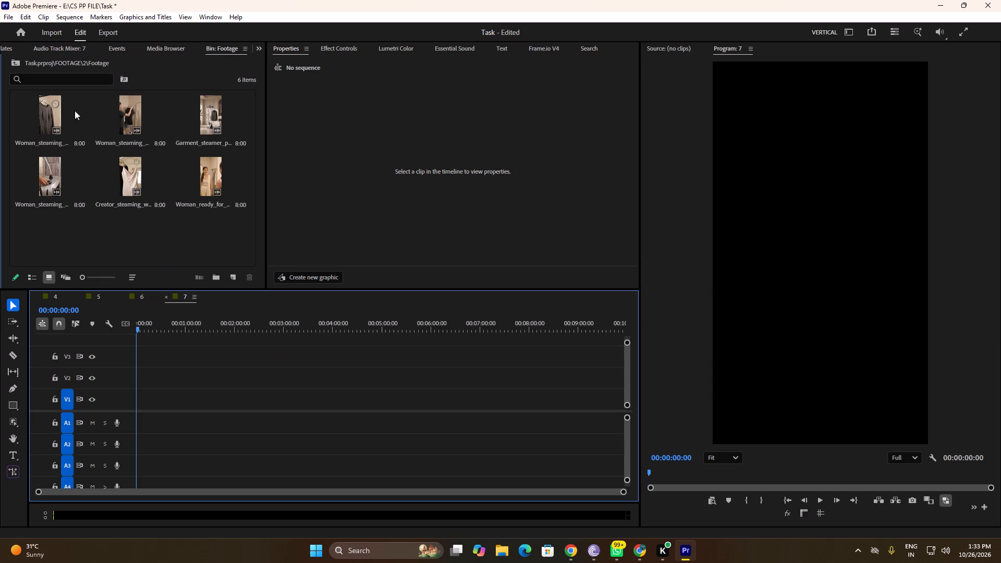
Place the Creator_steaming_wrinkled_party clip from the Footage bin at the start of track V1 in sequence 7.
{"action": "left_click_drag", "start_coordinate": [135, 167], "coordinate": [253, 317]}
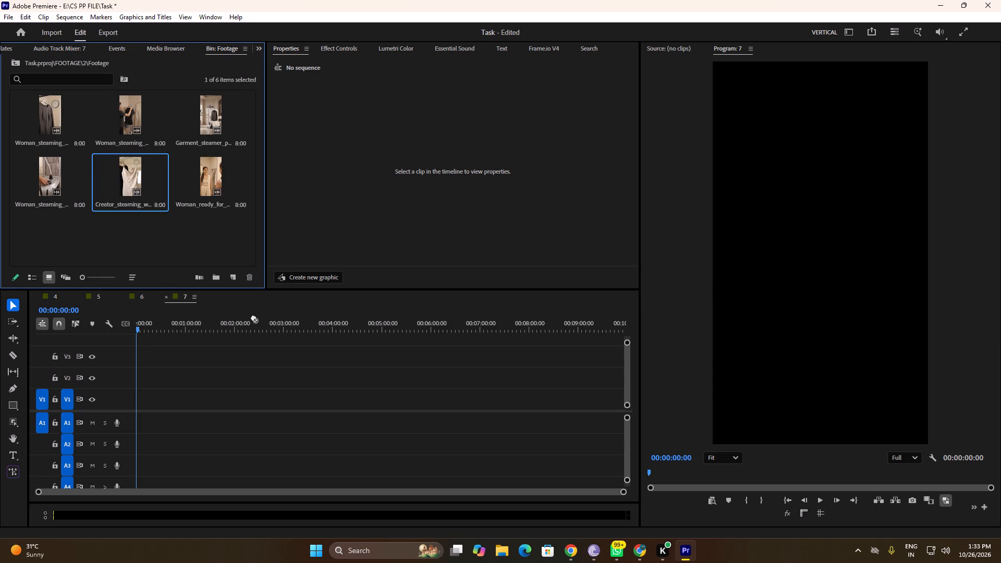
{"action": "left_click_drag", "start_coordinate": [253, 317], "coordinate": [133, 402]}
Play the opening of the placed party-dress clip and scale it to fill the vertical frame.
{"action": "key", "text": "space"}
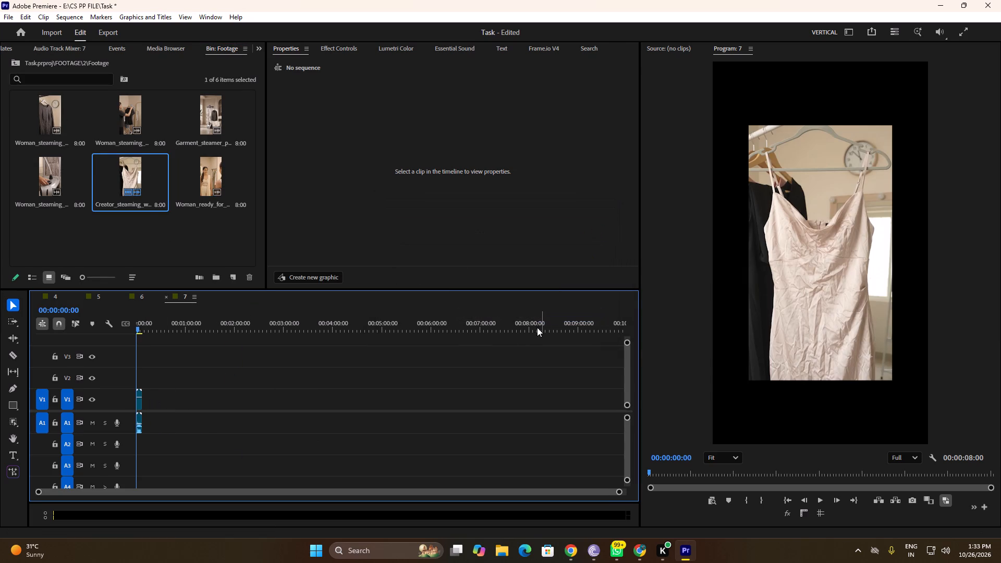
{"action": "key", "text": "space"}
{"action": "scroll", "coordinate": [216, 412], "scroll_direction": "up", "scroll_amount": 20, "text": "alt"}
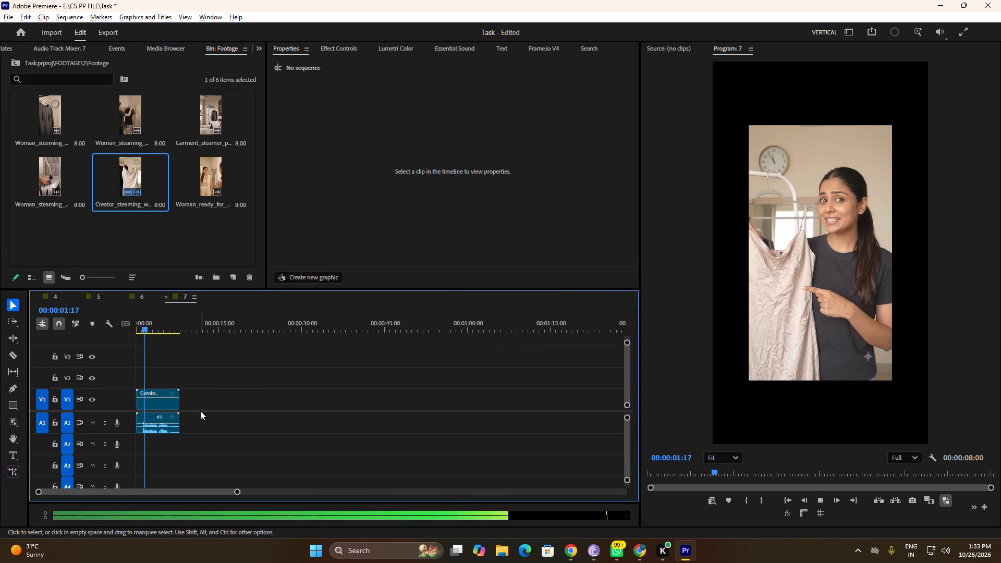
{"action": "scroll", "coordinate": [200, 411], "scroll_direction": "up", "scroll_amount": 8, "text": "alt"}
{"action": "key", "text": "space"}
{"action": "left_click", "coordinate": [192, 405]}
{"action": "right_click", "coordinate": [192, 405]}
{"action": "left_click", "coordinate": [234, 438]}
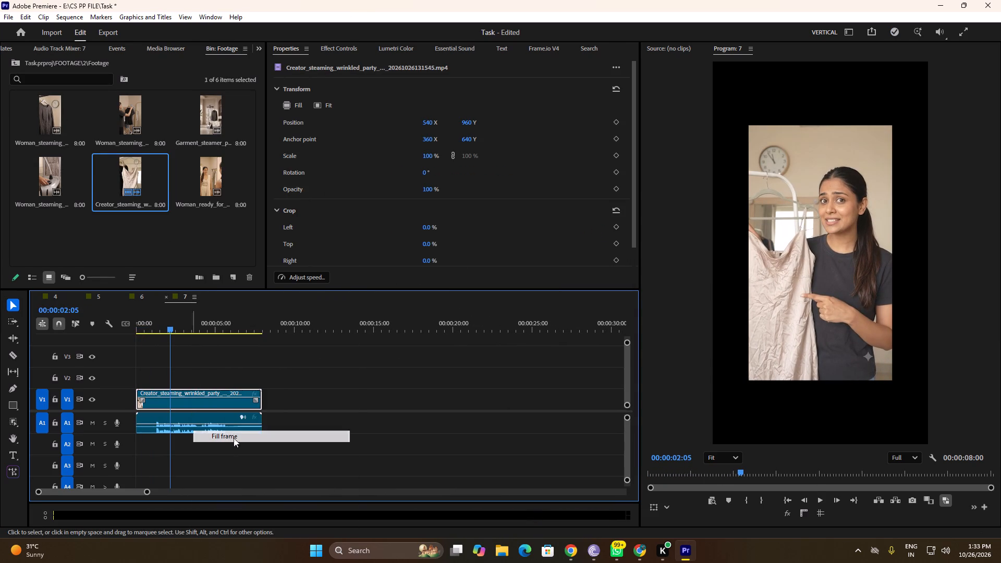
Ripple-trim about one second off the start of the party-dress clip, before the speech begins, and play the result.
{"action": "left_click_drag", "start_coordinate": [166, 317], "coordinate": [138, 319]}
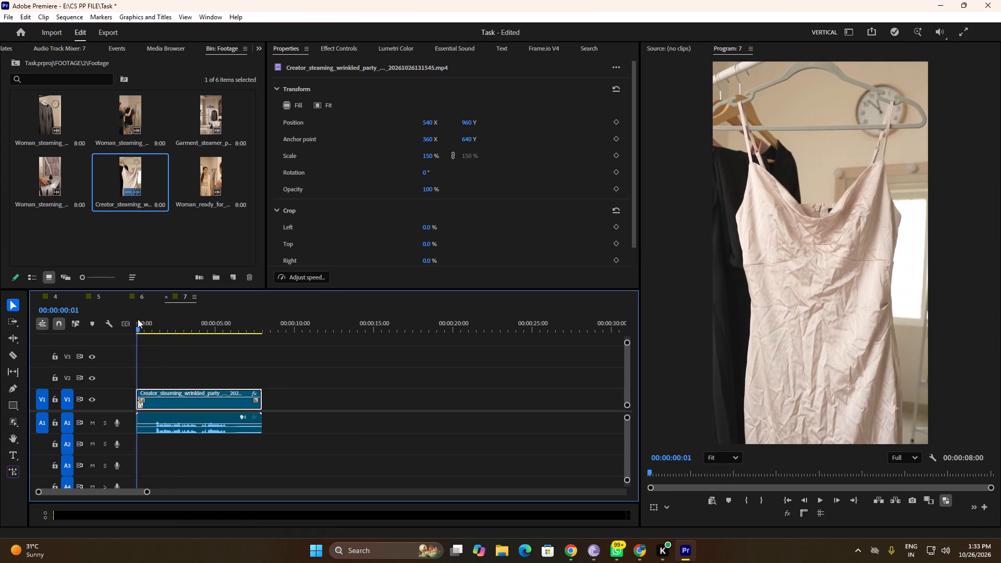
{"action": "left_click_drag", "start_coordinate": [138, 319], "coordinate": [152, 322]}
{"action": "key", "text": "q"}
{"action": "key", "text": "space"}
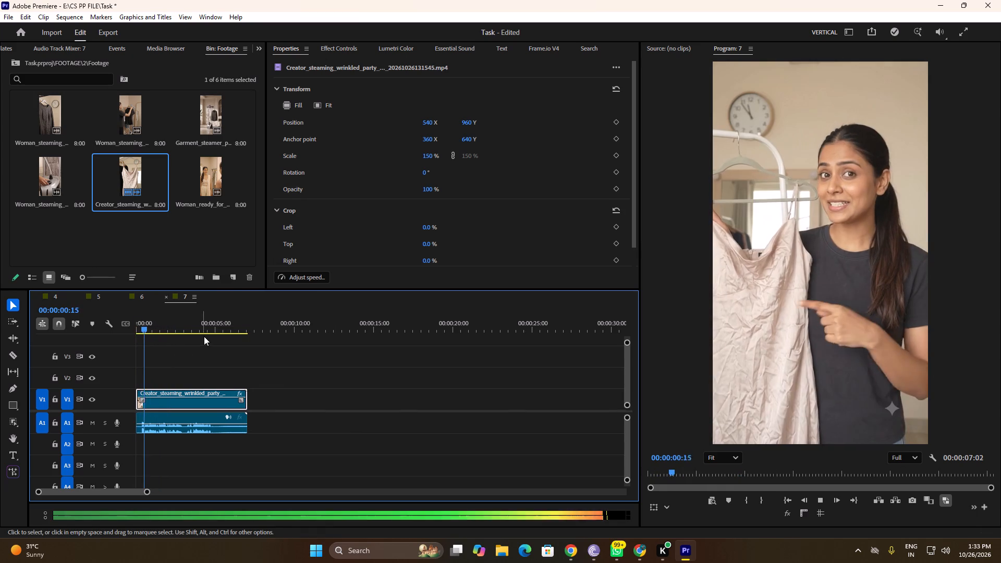
{"action": "scroll", "coordinate": [231, 363], "scroll_direction": "up", "scroll_amount": 9, "text": "alt"}
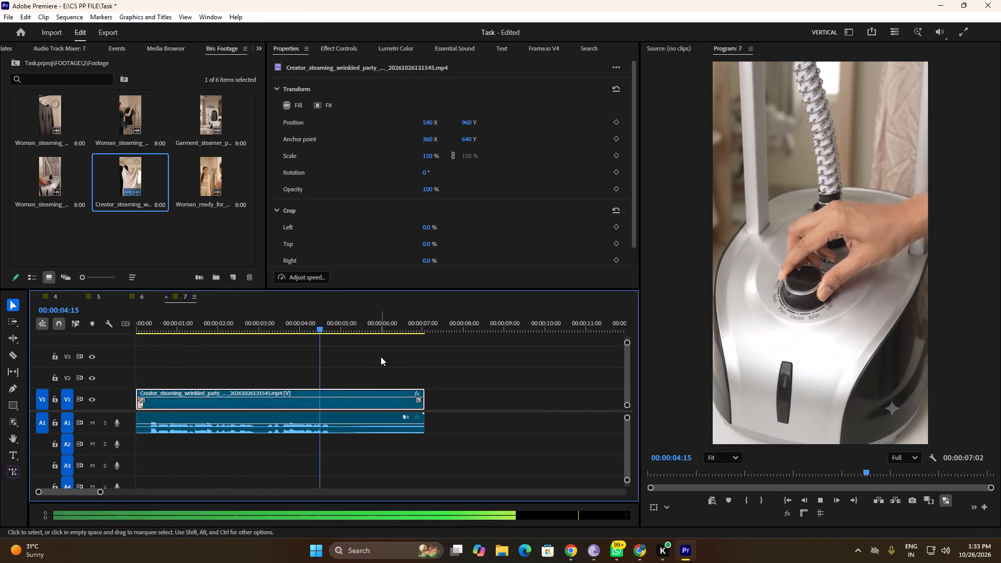
{"action": "key", "text": "space"}
{"action": "left_click", "coordinate": [350, 331]}
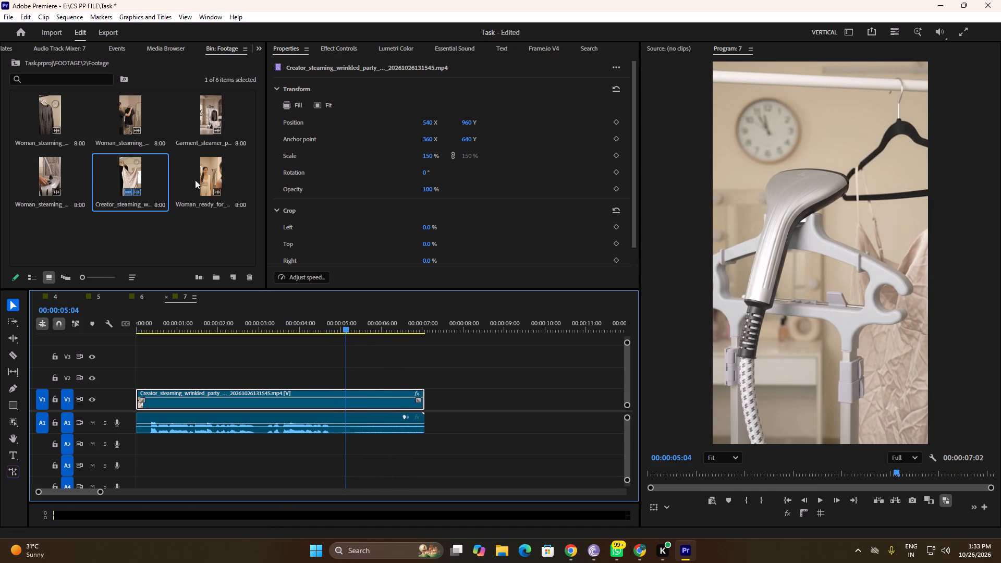
Preview the Woman_steaming_garment_with_device clip in the source viewer and add it to V1 directly after the party-dress clip.
{"action": "double_click", "coordinate": [47, 174]}
{"action": "left_click_drag", "start_coordinate": [774, 482], "coordinate": [591, 478]}
{"action": "key", "text": "space"}
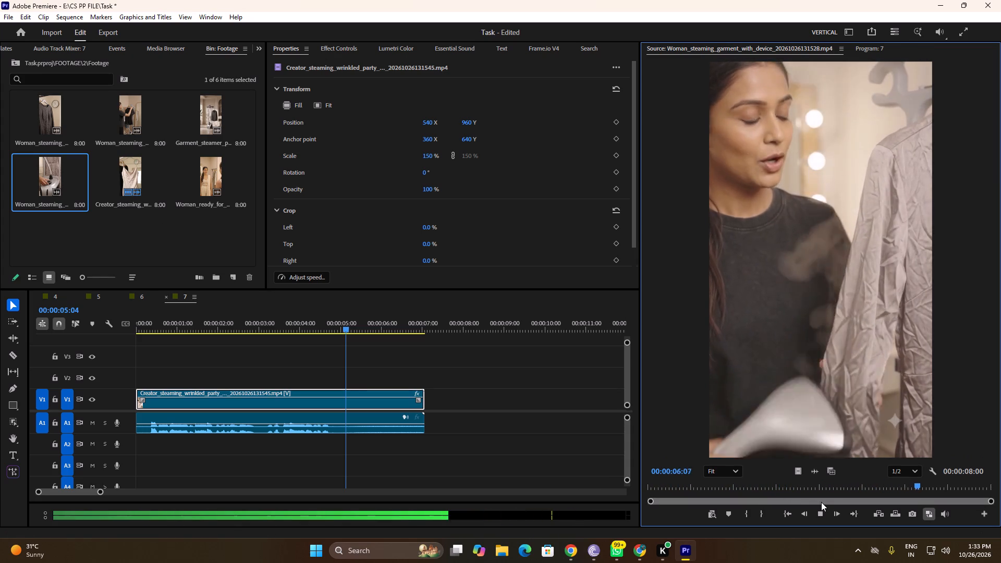
{"action": "key", "text": "space"}
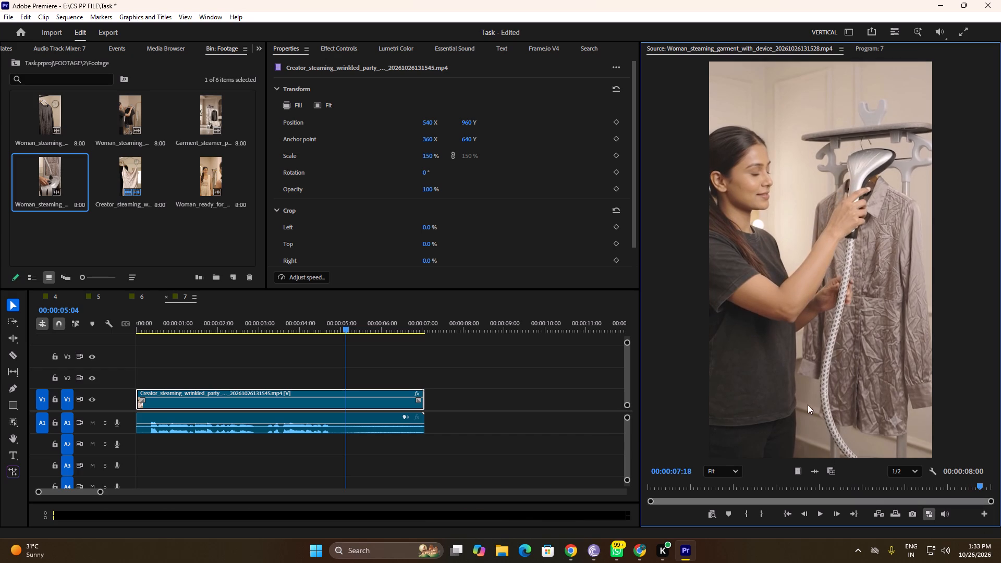
{"action": "left_click_drag", "start_coordinate": [804, 375], "coordinate": [424, 406]}
Play across the new cut and scale the Woman_steaming_garment_with_device clip to fill the frame.
{"action": "key", "text": "space"}
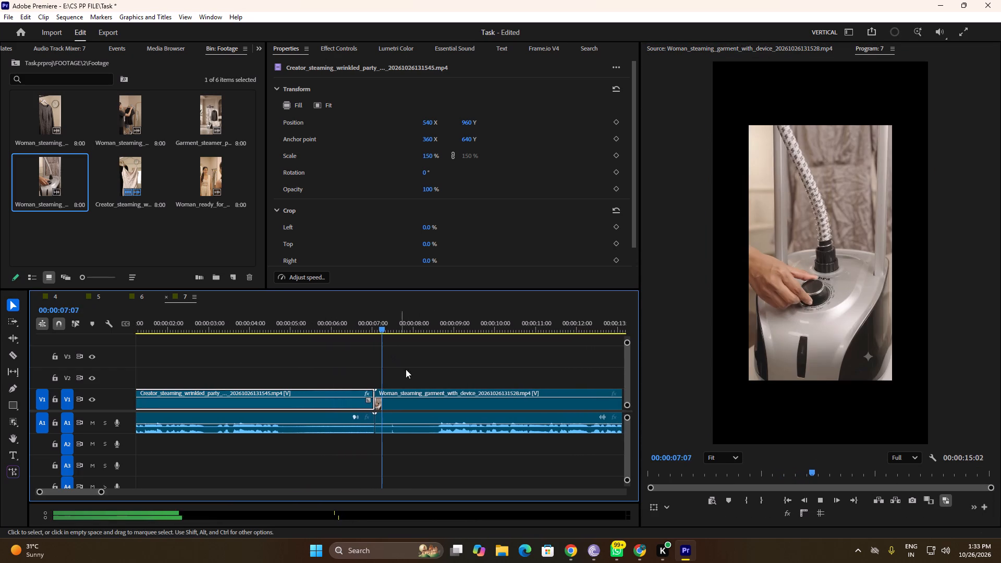
{"action": "key", "text": "space"}
{"action": "left_click", "coordinate": [433, 410]}
{"action": "right_click", "coordinate": [433, 410]}
{"action": "right_click", "coordinate": [432, 400]}
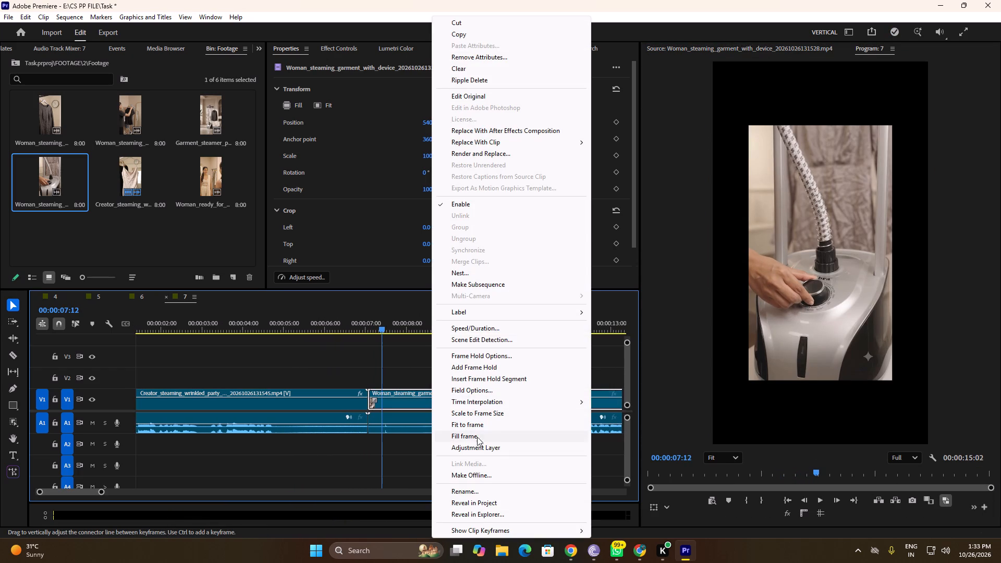
{"action": "left_click", "coordinate": [481, 435]}
Ripple-trim the silent start of the Woman_steaming_garment_with_device clip up to just before she speaks.
{"action": "key", "text": "space"}
{"action": "key", "text": "space"}
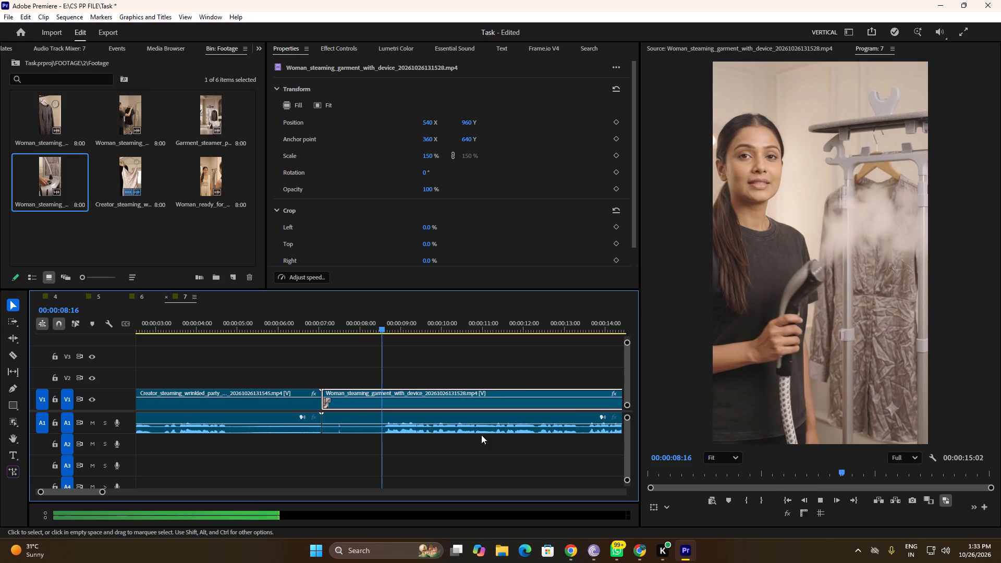
{"action": "left_click", "coordinate": [384, 326]}
{"action": "type", "text": "q"}
{"action": "key", "text": "space"}
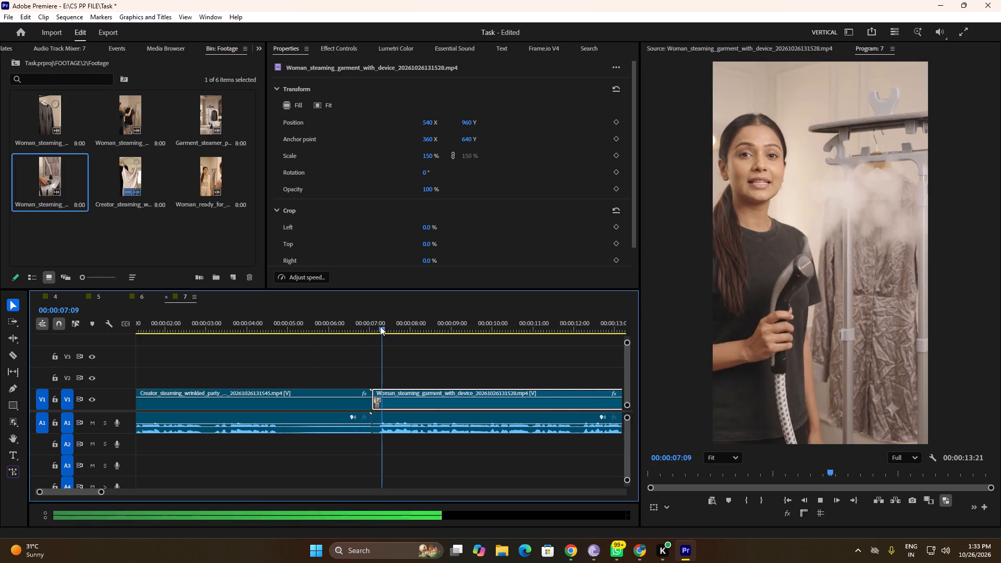
Play through the Woman_steaming_garment_with_device clip and ripple-trim its tail so it ends at 00:00:13:18.
{"action": "scroll", "coordinate": [380, 394], "scroll_direction": "down", "scroll_amount": 8, "text": "alt"}
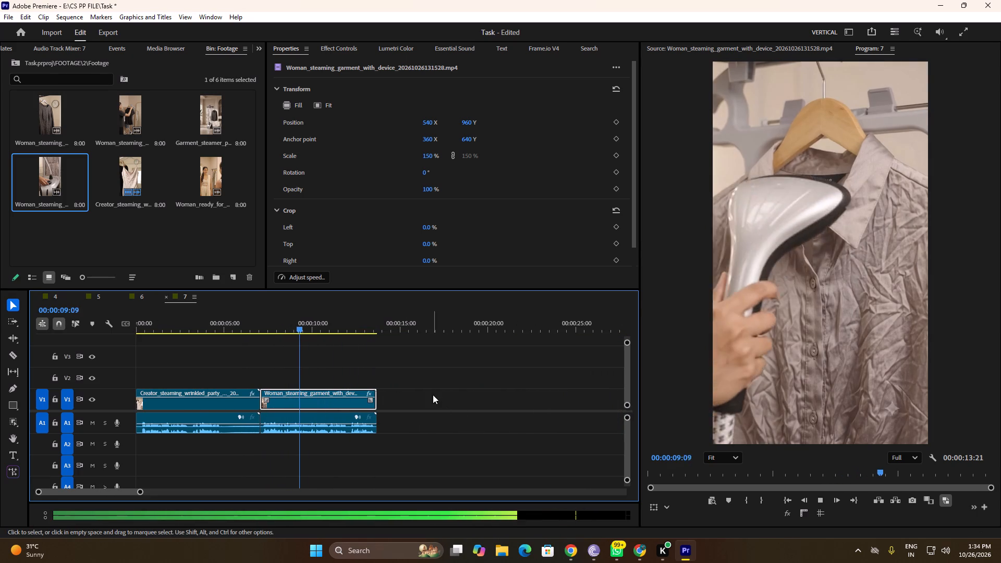
{"action": "scroll", "coordinate": [330, 383], "scroll_direction": "up", "scroll_amount": 4, "text": "alt"}
{"action": "scroll", "coordinate": [389, 386], "scroll_direction": "up", "scroll_amount": 5, "text": "alt"}
{"action": "scroll", "coordinate": [458, 390], "scroll_direction": "up", "scroll_amount": 4, "text": "alt"}
{"action": "scroll", "coordinate": [458, 390], "scroll_direction": "down", "scroll_amount": 2, "text": "alt"}
{"action": "scroll", "coordinate": [461, 390], "scroll_direction": "up", "scroll_amount": 4}
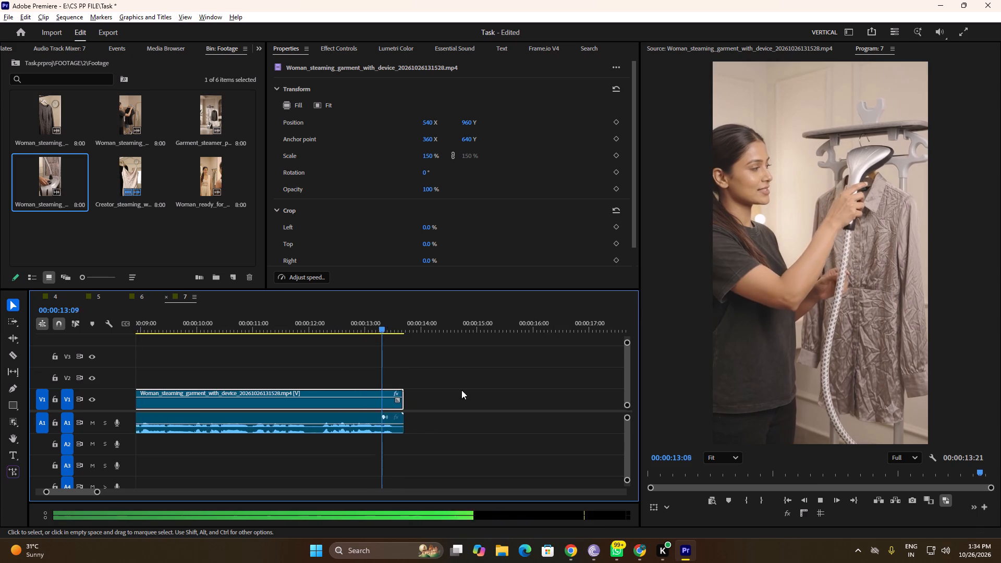
{"action": "key", "text": "space"}
{"action": "key", "text": "w"}
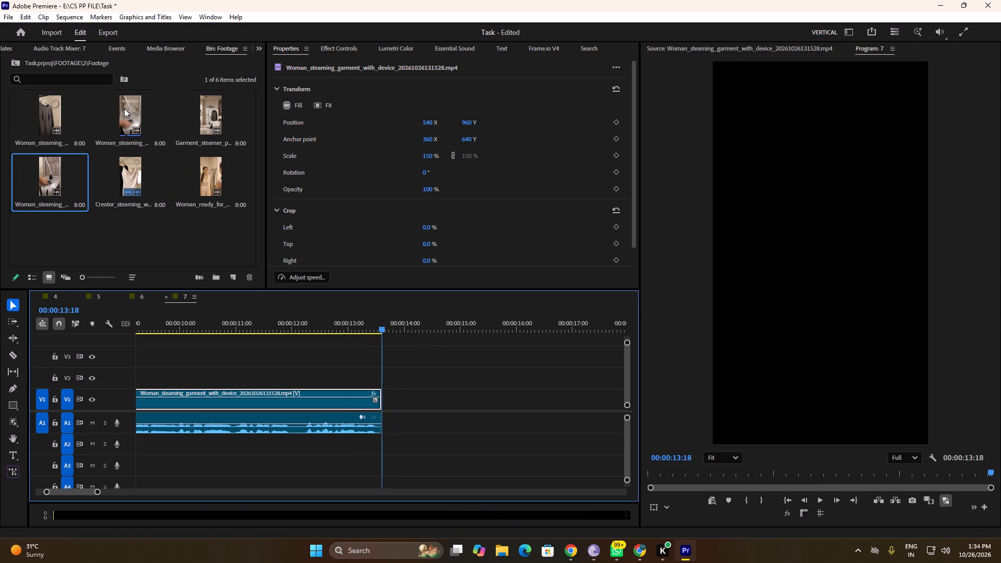
Place the Woman_steaming_garment_in_room clip on V1 at 00:00:13:18, directly after the second clip.
{"action": "left_click_drag", "start_coordinate": [129, 108], "coordinate": [393, 385]}
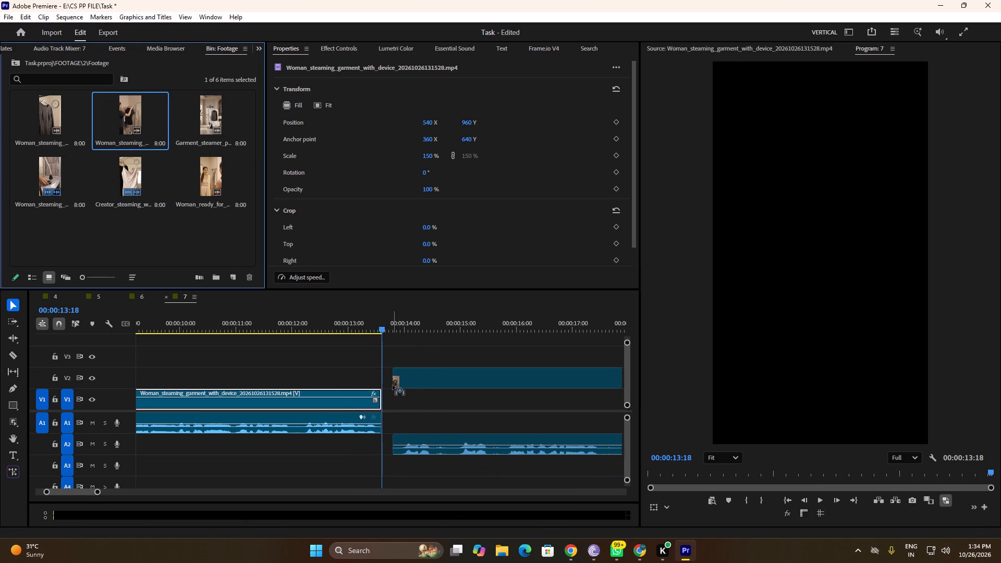
{"action": "left_click_drag", "start_coordinate": [393, 385], "coordinate": [386, 396]}
{"action": "key", "text": "space"}
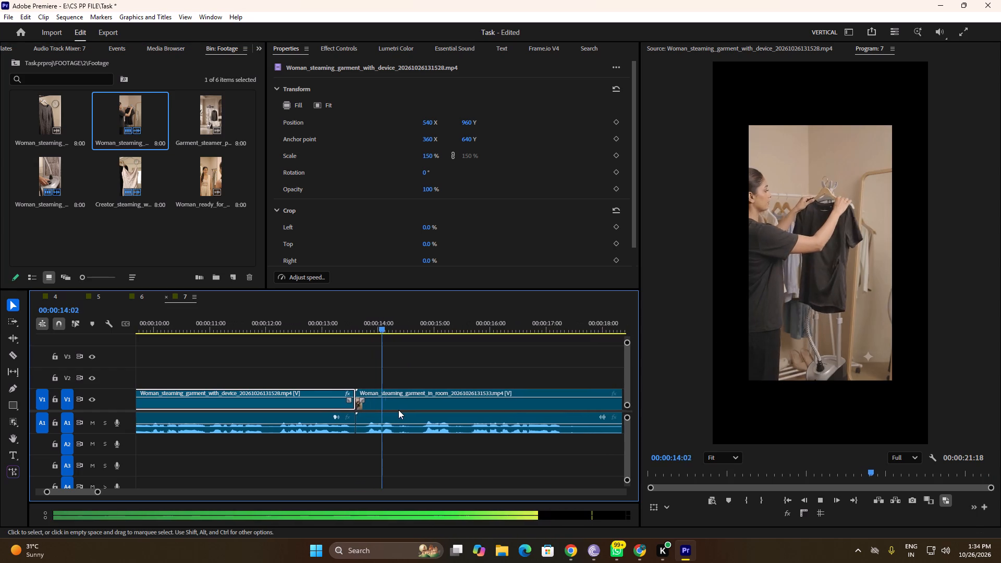
{"action": "key", "text": "space"}
{"action": "key", "text": "space"}
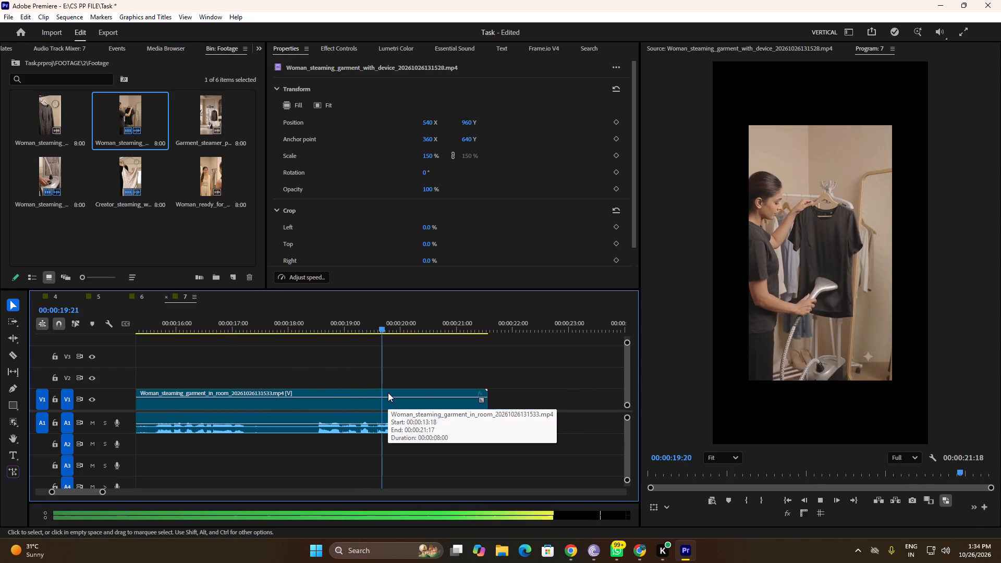
{"action": "key", "text": "space"}
{"action": "left_click_drag", "start_coordinate": [380, 329], "coordinate": [76, 356]}
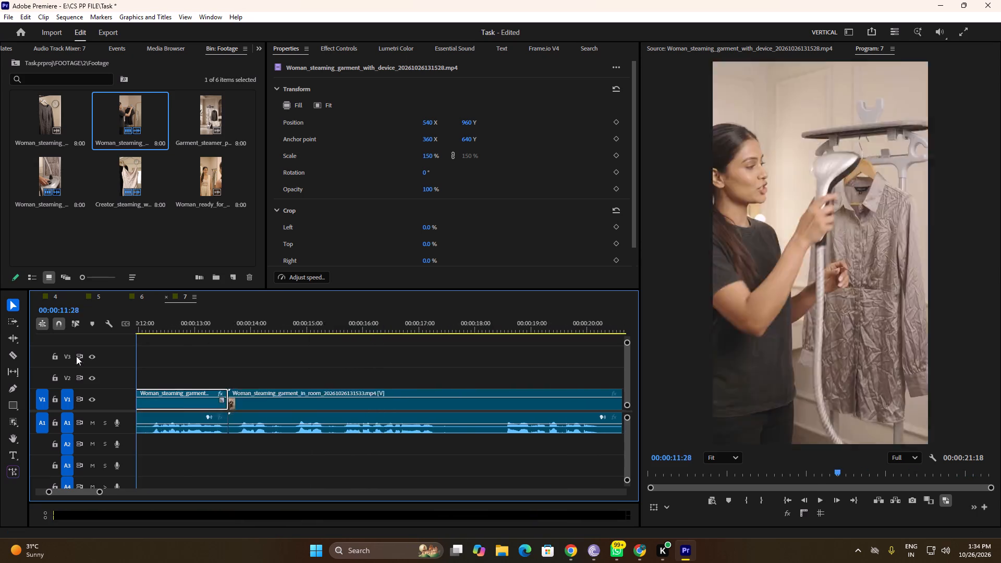
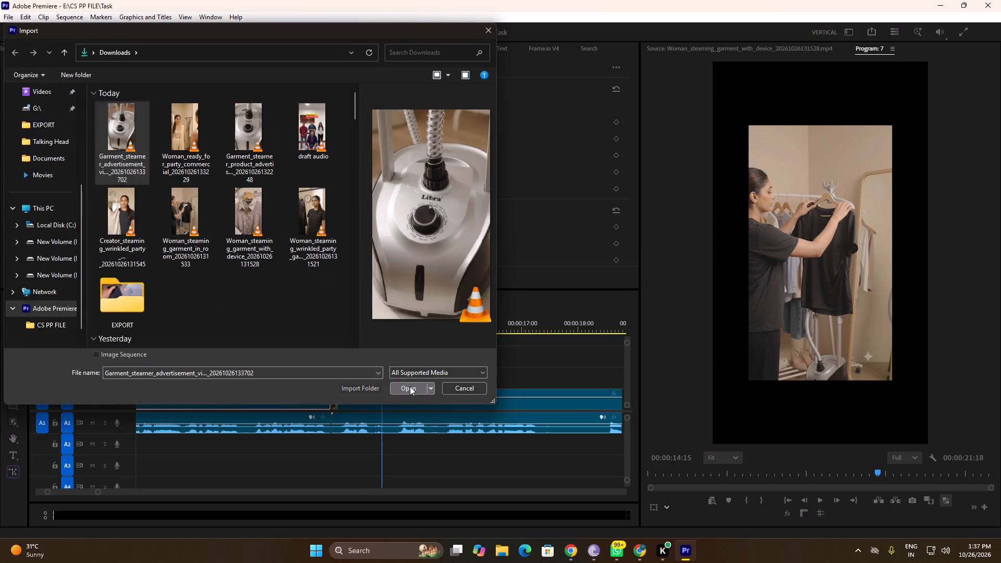
Replace the Woman_steaming_garment_in_room clip at the end of sequence 7 with the imported Garment_steamer_advertisement clip.
{"action": "scroll", "coordinate": [245, 391], "scroll_direction": "down", "scroll_amount": 9, "text": "alt"}
{"action": "left_click_drag", "start_coordinate": [353, 370], "coordinate": [387, 427]}
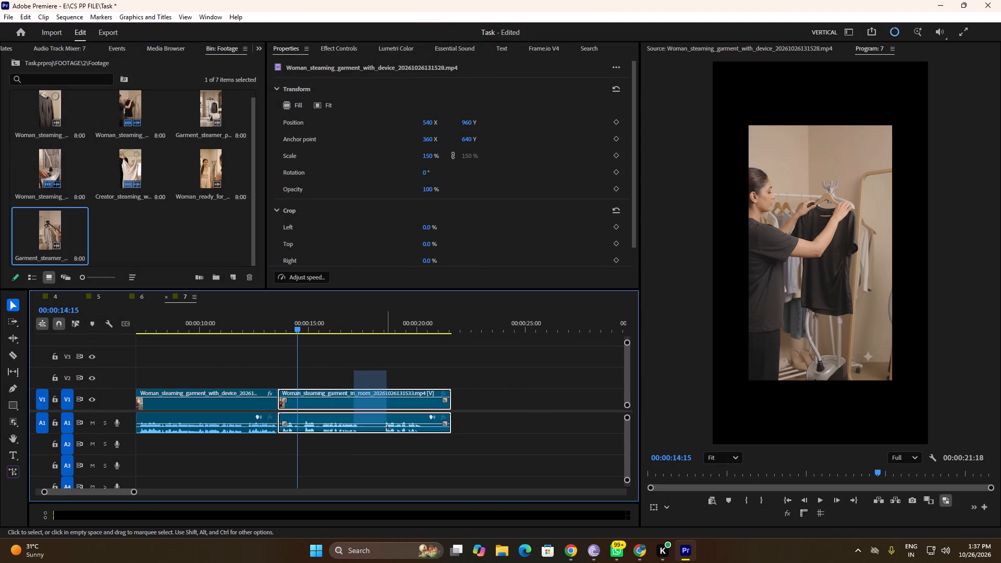
{"action": "left_click_drag", "start_coordinate": [387, 427], "coordinate": [388, 432]}
{"action": "key", "text": "Delete"}
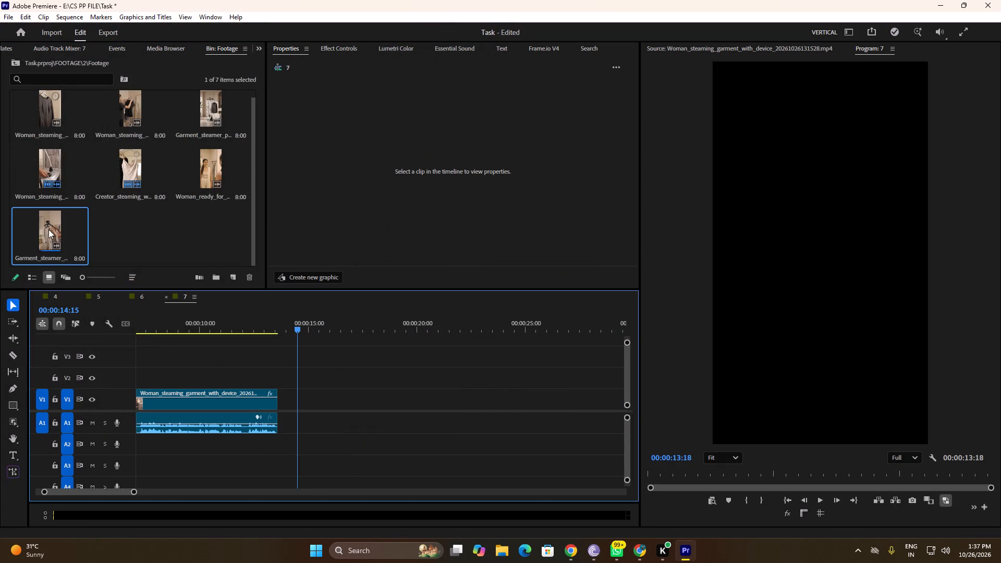
{"action": "left_click_drag", "start_coordinate": [48, 229], "coordinate": [283, 405]}
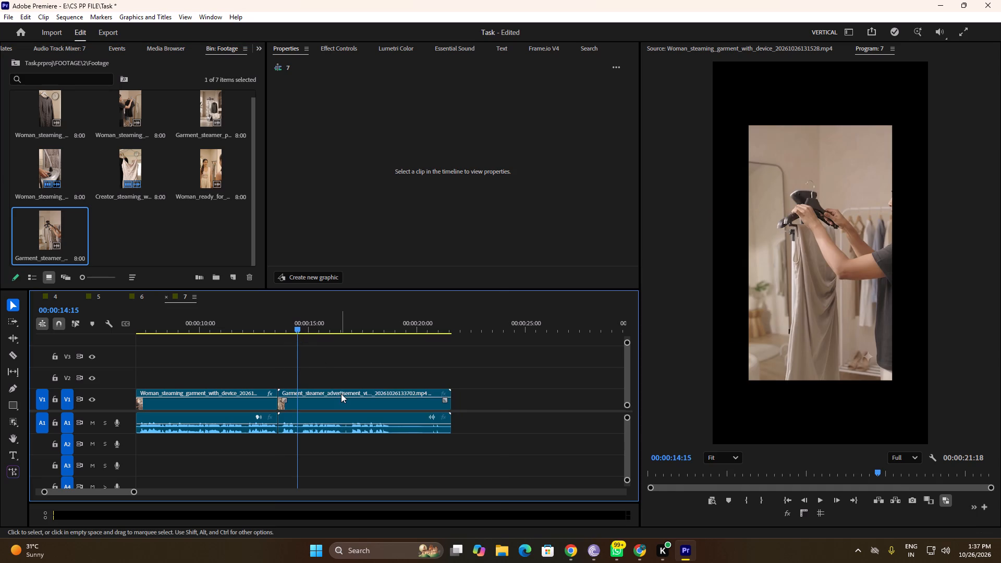
Scale the Garment_steamer_advertisement clip to fill the vertical frame.
{"action": "left_click", "coordinate": [341, 394]}
{"action": "right_click", "coordinate": [341, 394]}
{"action": "left_click", "coordinate": [392, 435]}
Play across the cut into the Garment_steamer_advertisement clip and trim that clip's end to 00:00:20:15.
{"action": "left_click_drag", "start_coordinate": [301, 323], "coordinate": [262, 323]}
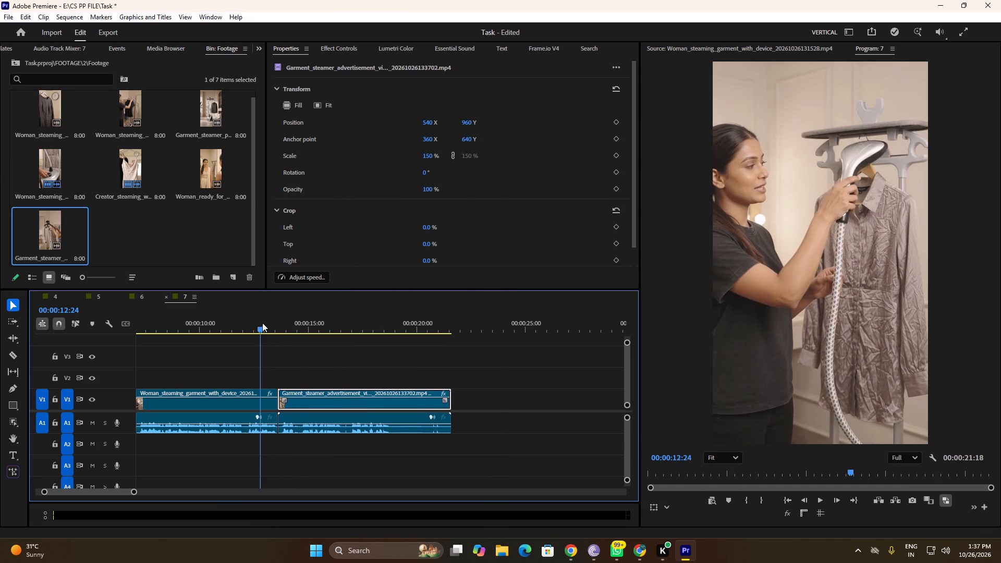
{"action": "left_click_drag", "start_coordinate": [262, 323], "coordinate": [262, 323]}
{"action": "key", "text": "space"}
{"action": "scroll", "coordinate": [277, 344], "scroll_direction": "up", "scroll_amount": 5, "text": "alt"}
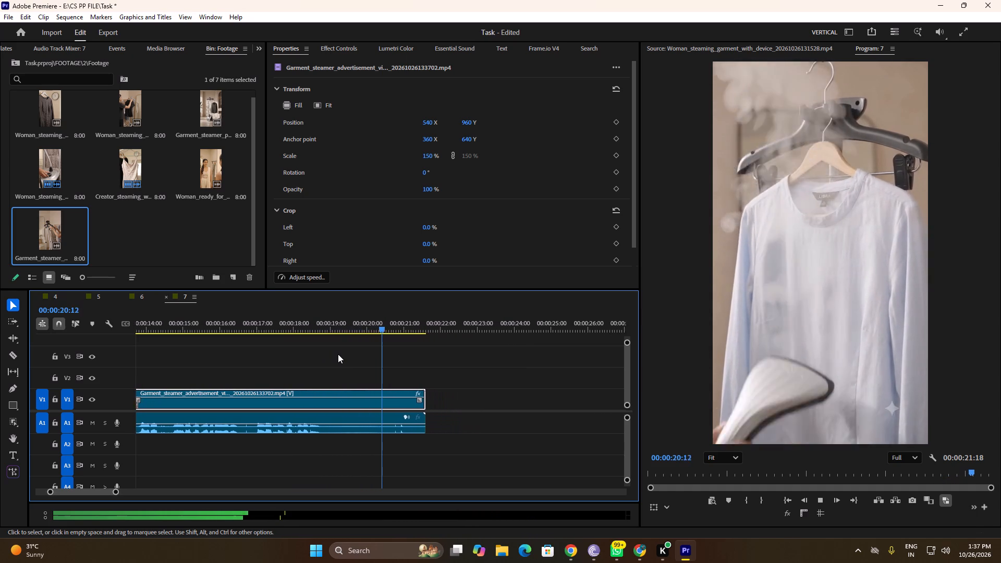
{"action": "key", "text": "space"}
{"action": "left_click_drag", "start_coordinate": [379, 322], "coordinate": [340, 326]}
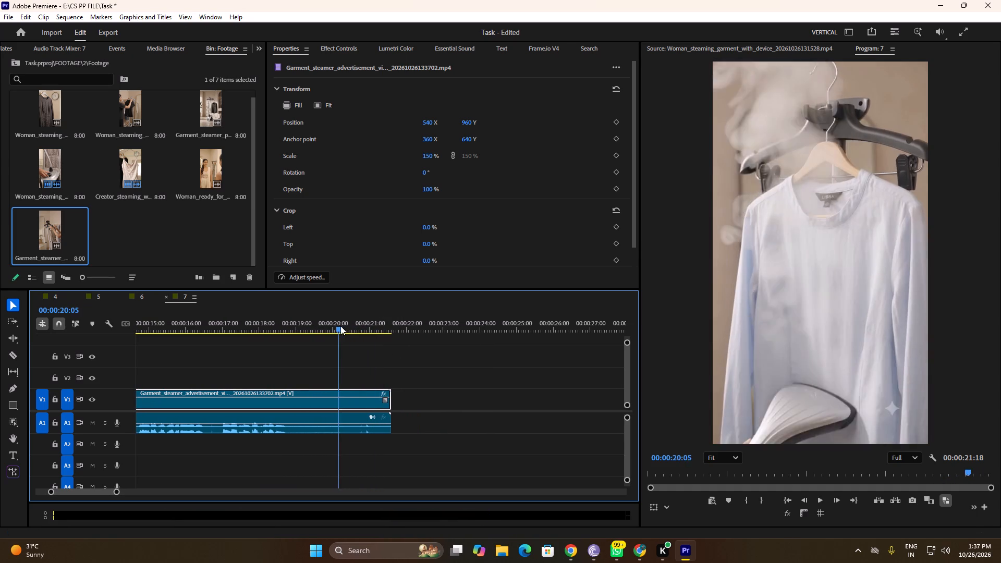
{"action": "left_click_drag", "start_coordinate": [340, 326], "coordinate": [352, 329]}
{"action": "key", "text": "w"}
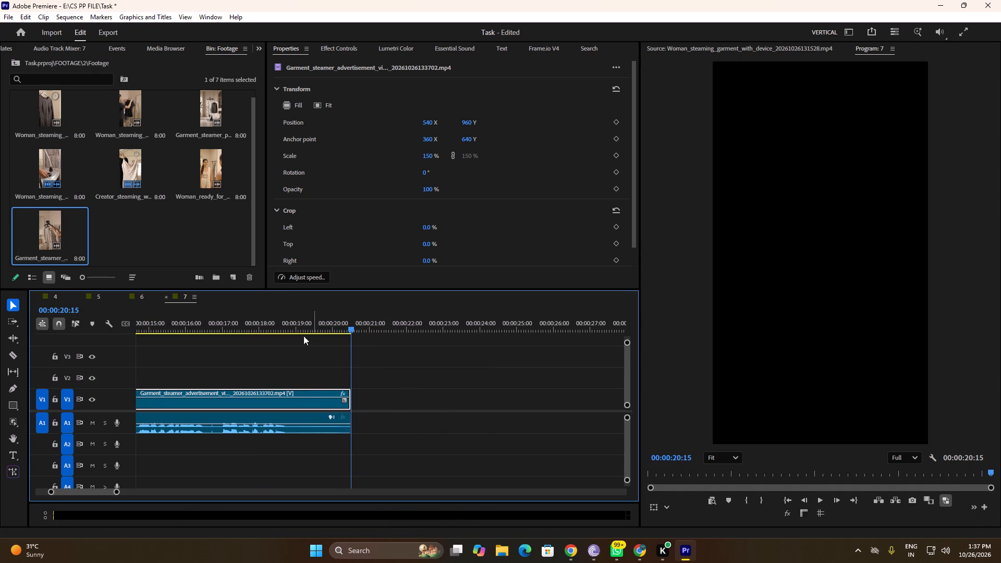
Append the Woman_ready_for_party_commercial clip directly after the steamer clip on V1 and scale it to fill the frame.
{"action": "scroll", "coordinate": [175, 229], "scroll_direction": "up", "scroll_amount": 1}
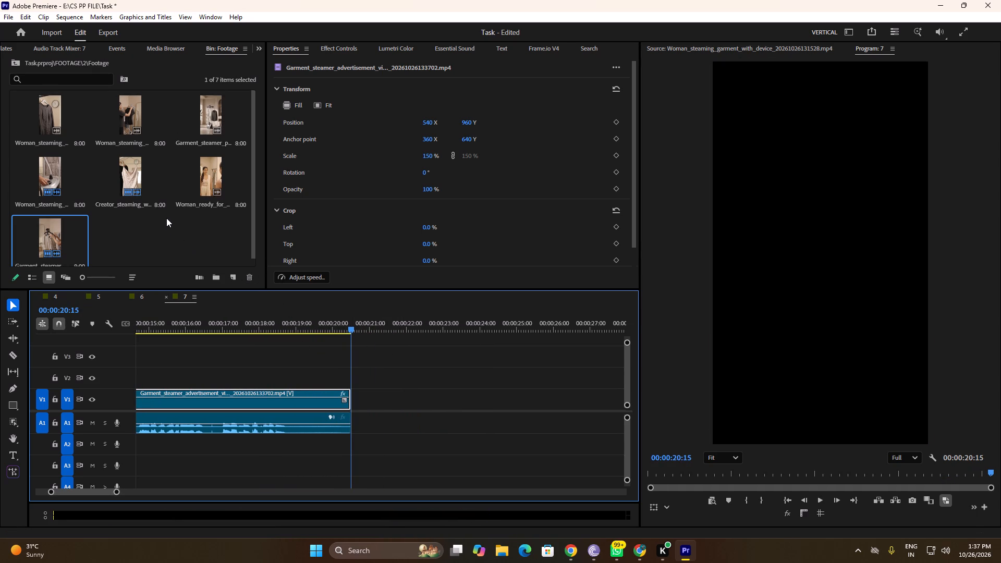
{"action": "left_click_drag", "start_coordinate": [209, 167], "coordinate": [440, 370]}
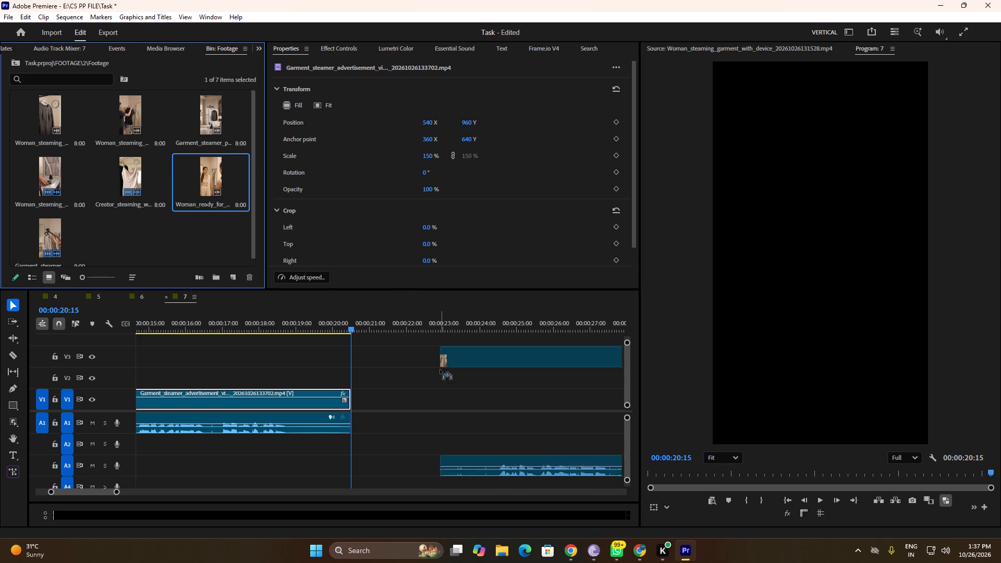
{"action": "left_click_drag", "start_coordinate": [440, 370], "coordinate": [353, 410]}
{"action": "key", "text": "space"}
{"action": "key", "text": "space"}
{"action": "left_click", "coordinate": [401, 401]}
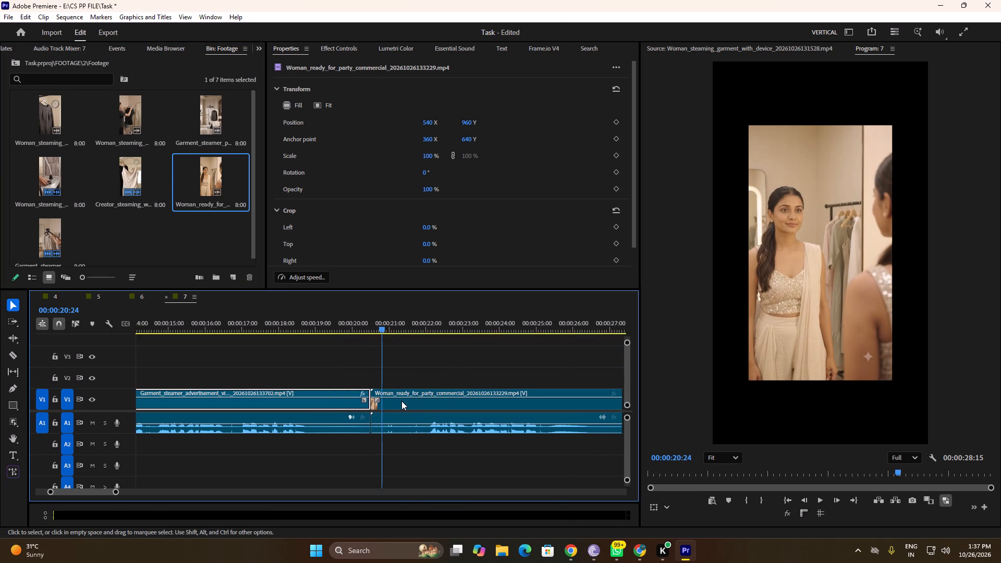
{"action": "right_click", "coordinate": [401, 401]}
{"action": "left_click", "coordinate": [436, 435]}
Ripple trim the start of the Woman_ready_for_party_commercial clip up to 00:00:21:26.
{"action": "key", "text": "space"}
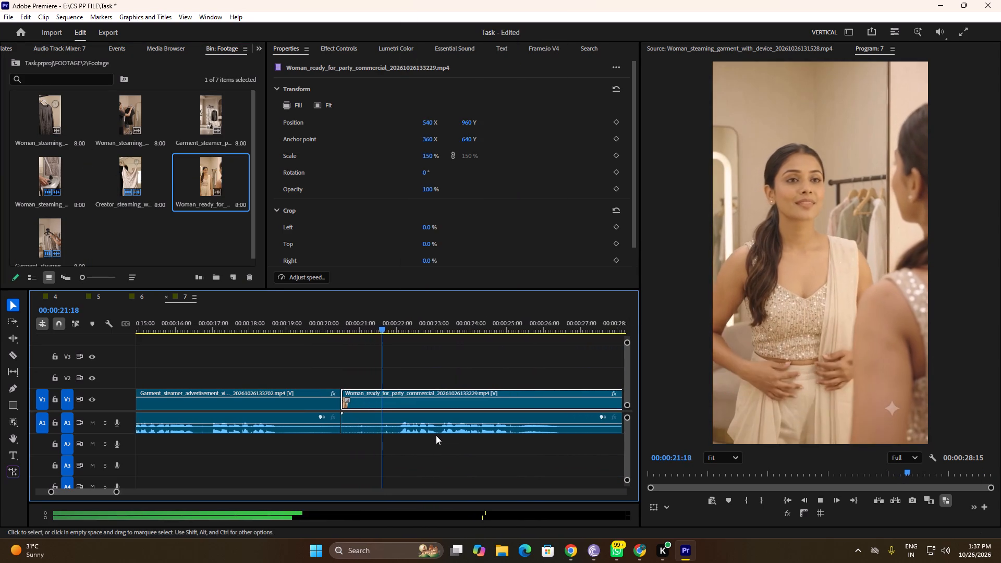
{"action": "key", "text": "space"}
{"action": "left_click", "coordinate": [380, 324]}
{"action": "type", "text": "q"}
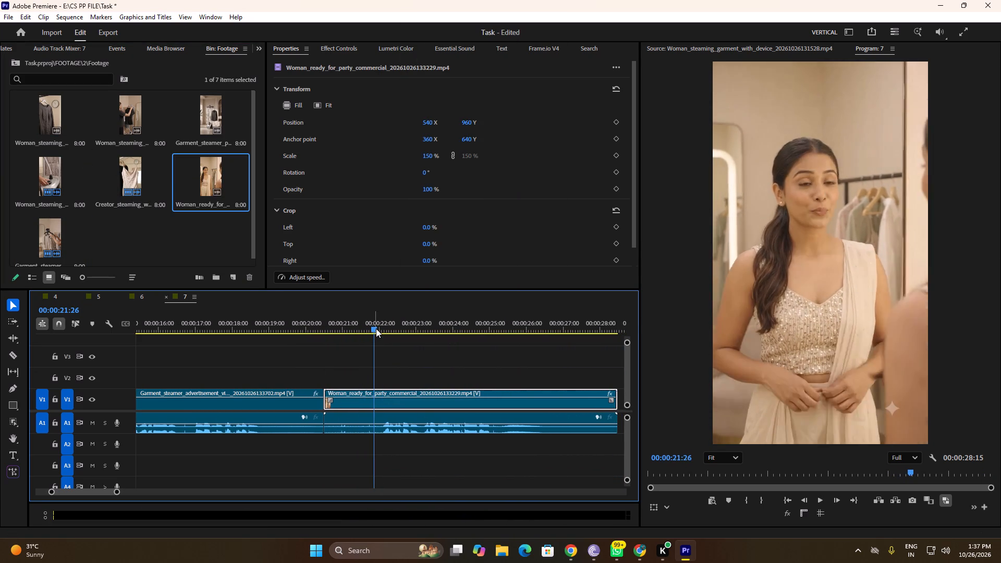
Play the Woman_ready_for_party_commercial clip through its product shots and trim its end to 00:00:25:25.
{"action": "key", "text": "space"}
{"action": "scroll", "coordinate": [462, 390], "scroll_direction": "up", "scroll_amount": 2, "text": "alt"}
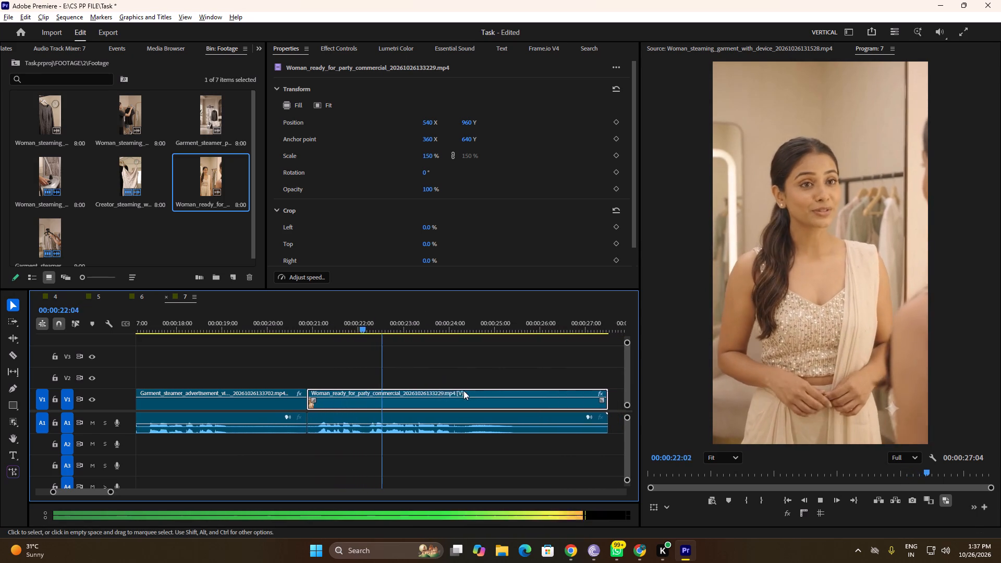
{"action": "scroll", "coordinate": [463, 390], "scroll_direction": "up", "scroll_amount": 5, "text": "alt"}
{"action": "scroll", "coordinate": [481, 391], "scroll_direction": "down", "scroll_amount": 4, "text": "alt"}
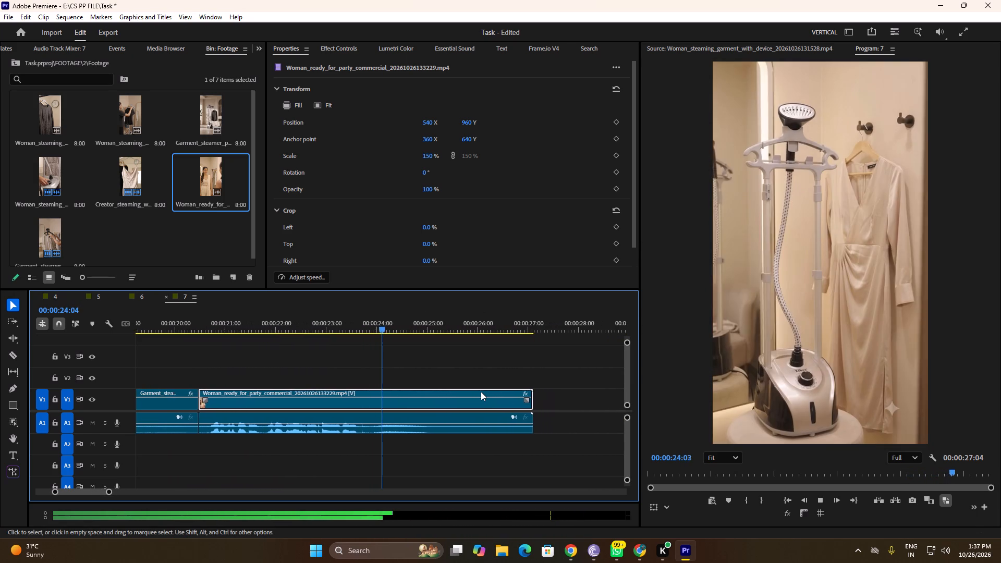
{"action": "key", "text": "space"}
{"action": "key", "text": "space"}
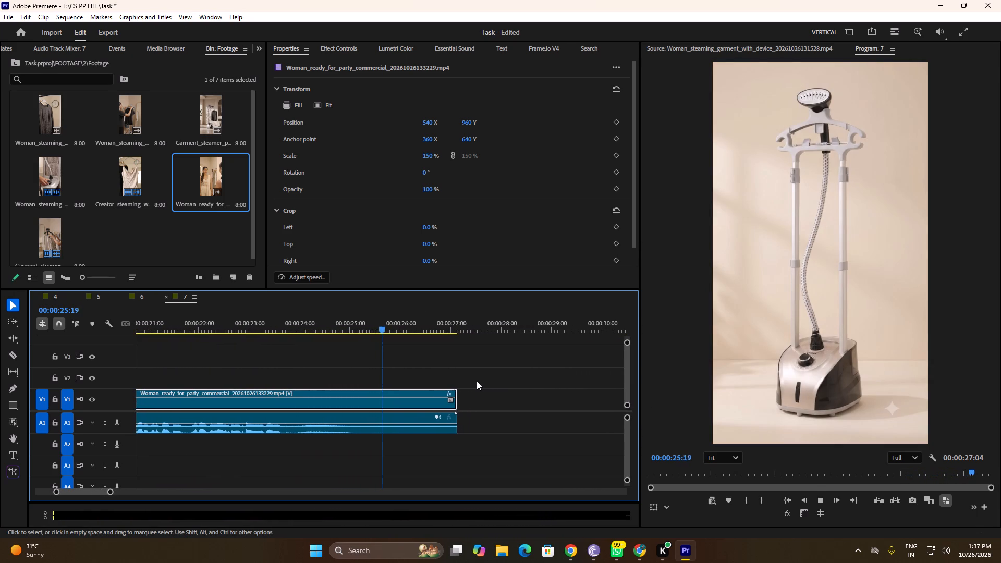
{"action": "key", "text": "space"}
{"action": "key", "text": "w"}
Play sequence 7 from the beginning to review the assembled four-clip ad.
{"action": "scroll", "coordinate": [355, 381], "scroll_direction": "down", "scroll_amount": 12, "text": "alt"}
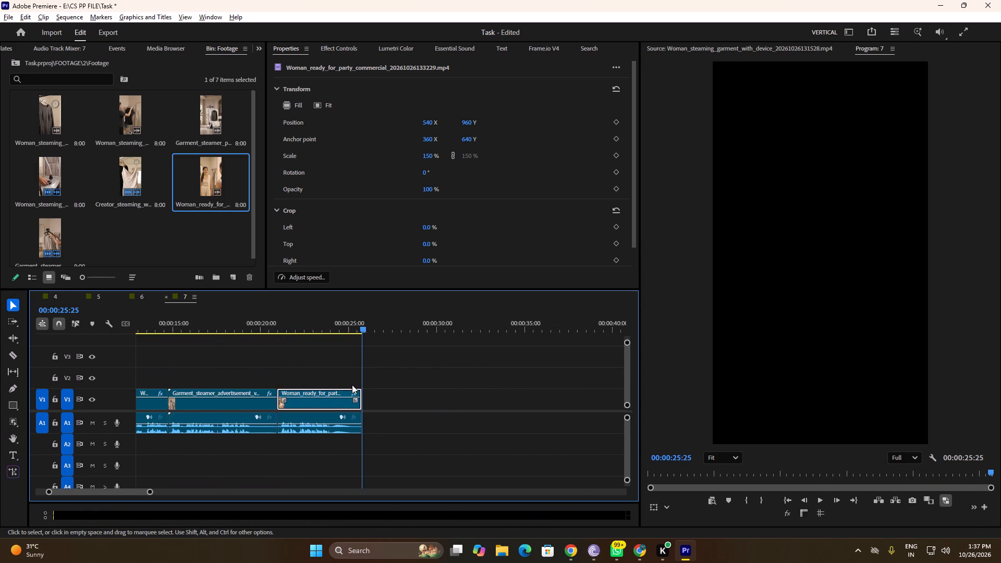
{"action": "scroll", "coordinate": [352, 385], "scroll_direction": "down", "scroll_amount": 9, "text": "alt"}
{"action": "left_click_drag", "start_coordinate": [277, 329], "coordinate": [0, 338]}
{"action": "key", "text": "space"}
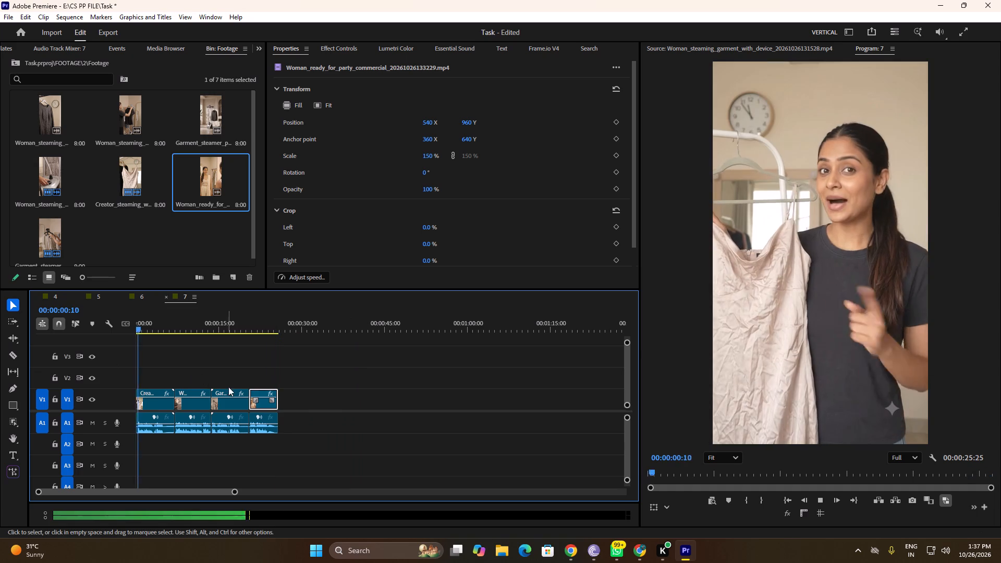
{"action": "scroll", "coordinate": [234, 394], "scroll_direction": "up", "scroll_amount": 18, "text": "alt"}
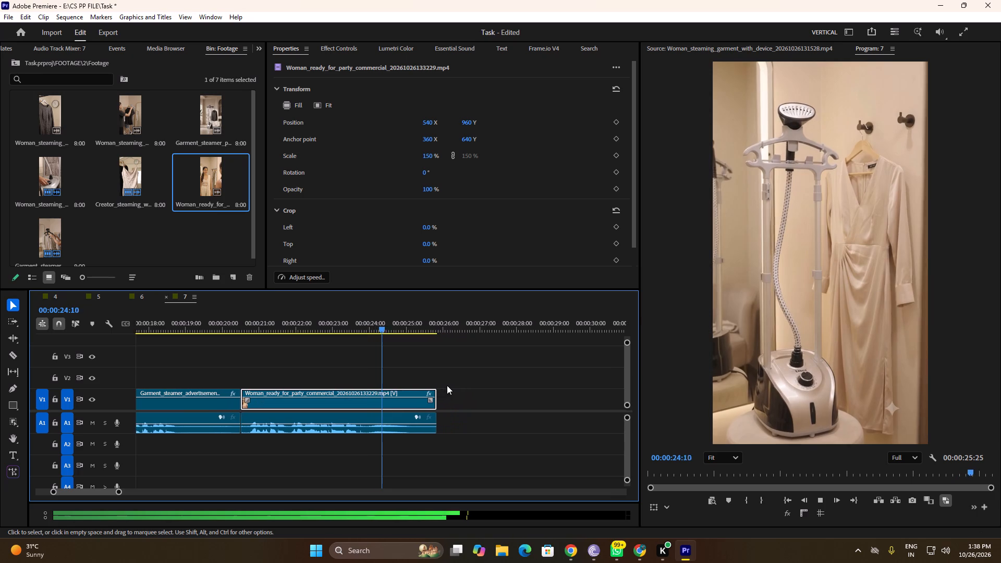
{"action": "key", "text": "space"}
Save the Task project.
{"action": "key", "text": "ctrl+s"}
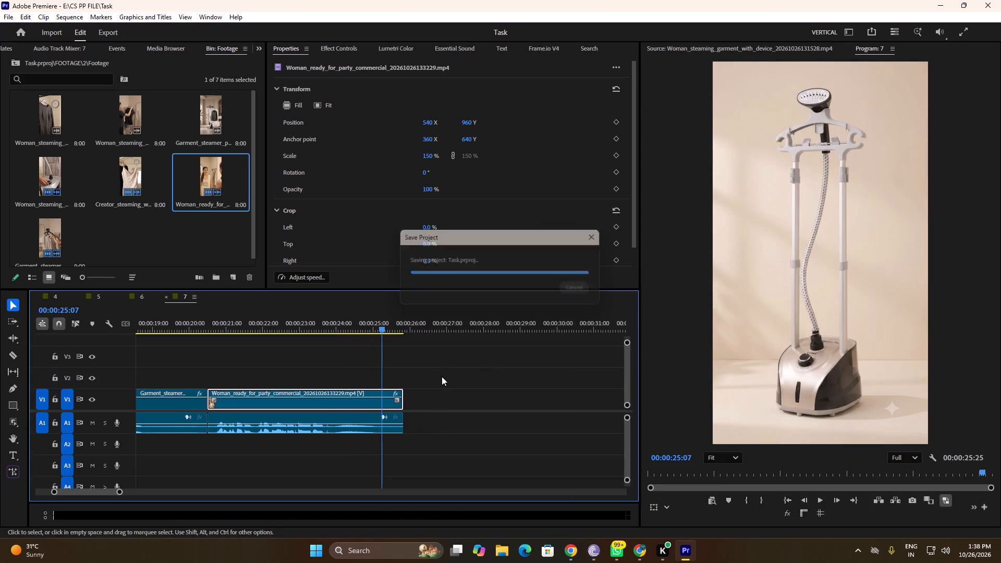
{"action": "key", "text": "ctrl+s"}
Review the opening of the Garment_steamer_product_advertis clip and mark its Out point at 00:00:01:02, ending the wide steamer shot.
{"action": "scroll", "coordinate": [379, 370], "scroll_direction": "down", "scroll_amount": 12, "text": "alt"}
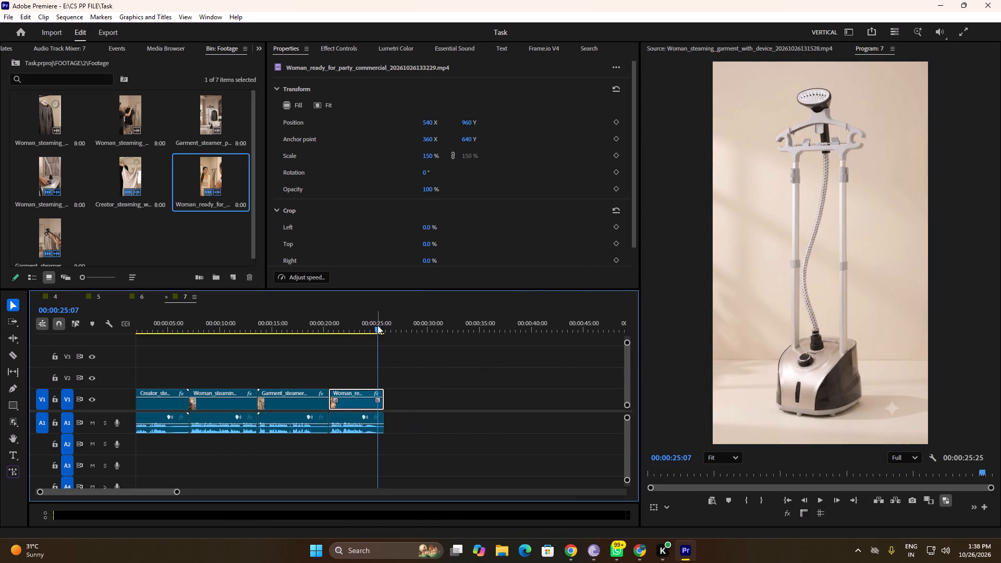
{"action": "left_click_drag", "start_coordinate": [377, 325], "coordinate": [276, 328]}
{"action": "scroll", "coordinate": [134, 234], "scroll_direction": "down", "scroll_amount": 2}
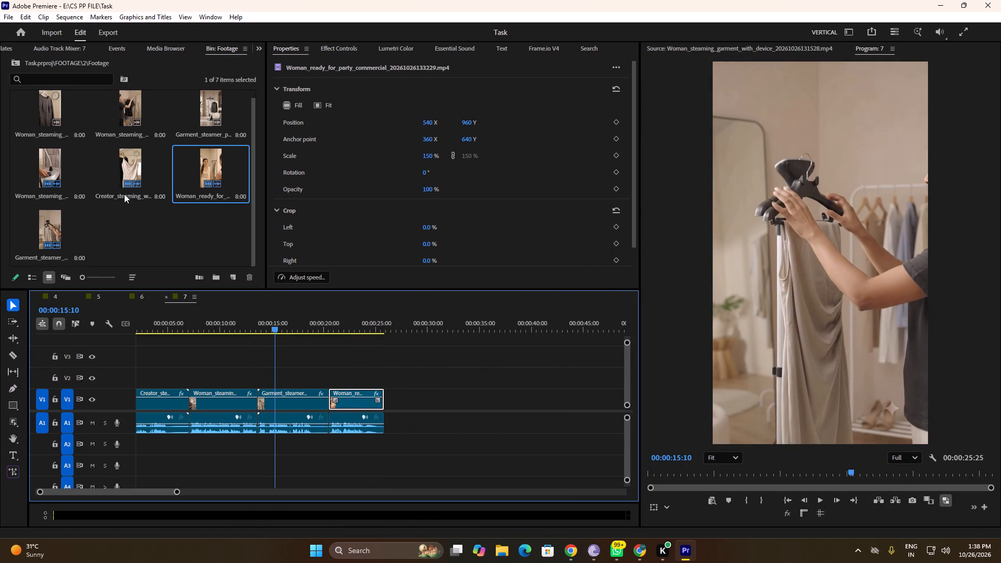
{"action": "scroll", "coordinate": [117, 191], "scroll_direction": "up", "scroll_amount": 2}
{"action": "scroll", "coordinate": [165, 153], "scroll_direction": "down", "scroll_amount": 2}
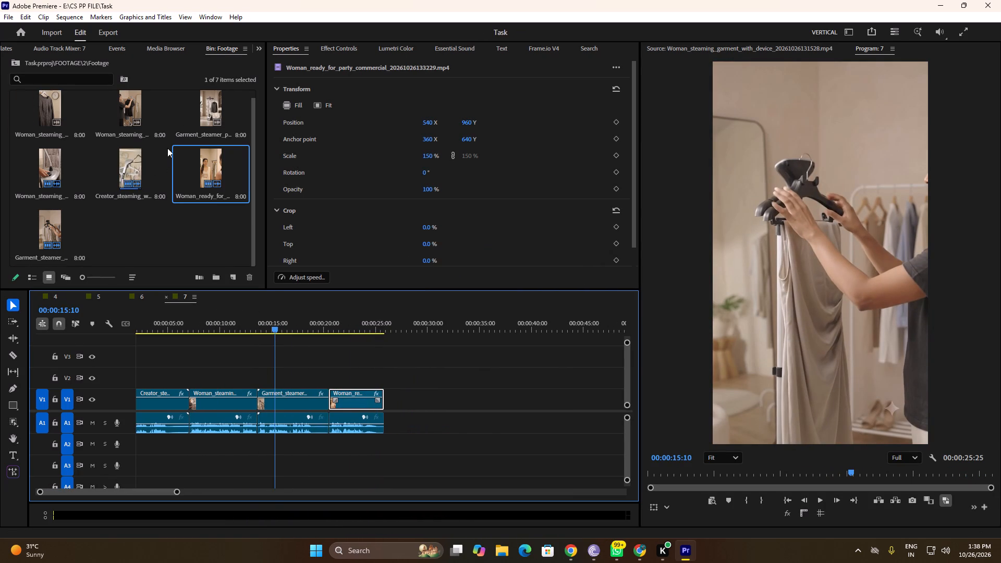
{"action": "double_click", "coordinate": [208, 100]}
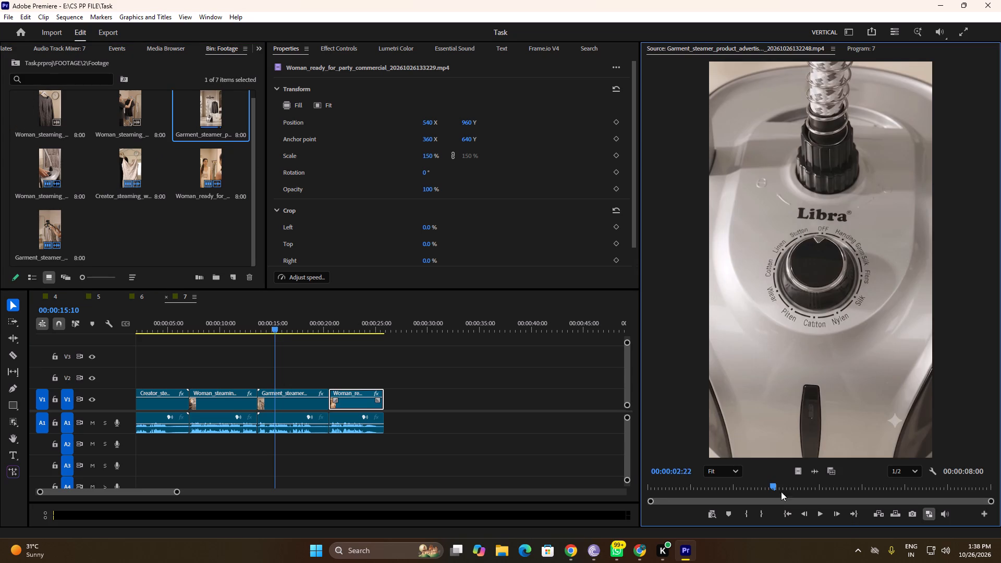
{"action": "left_click_drag", "start_coordinate": [770, 484], "coordinate": [608, 485]}
{"action": "key", "text": "space"}
{"action": "key", "text": "space"}
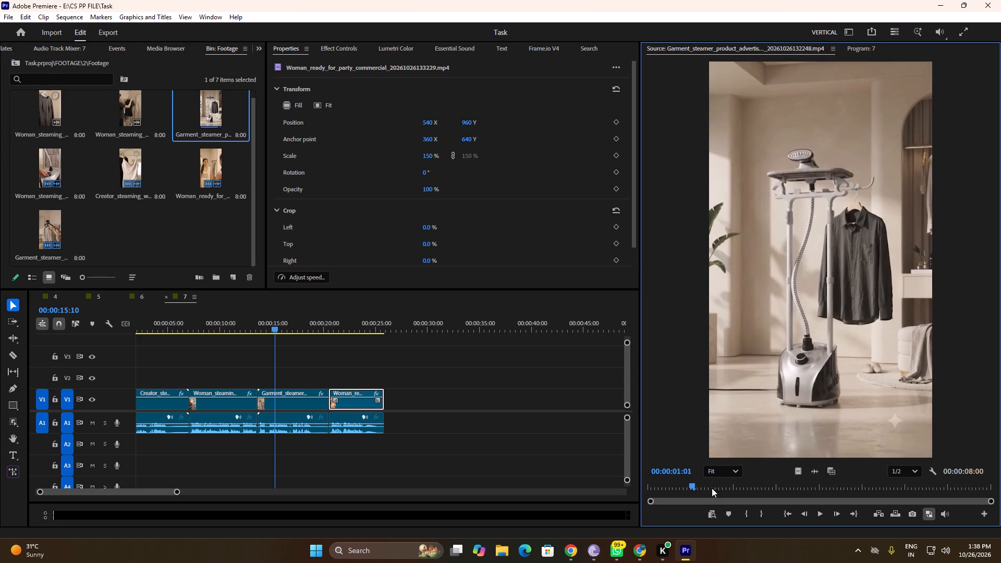
{"action": "left_click_drag", "start_coordinate": [690, 483], "coordinate": [573, 484]}
{"action": "key", "text": "space"}
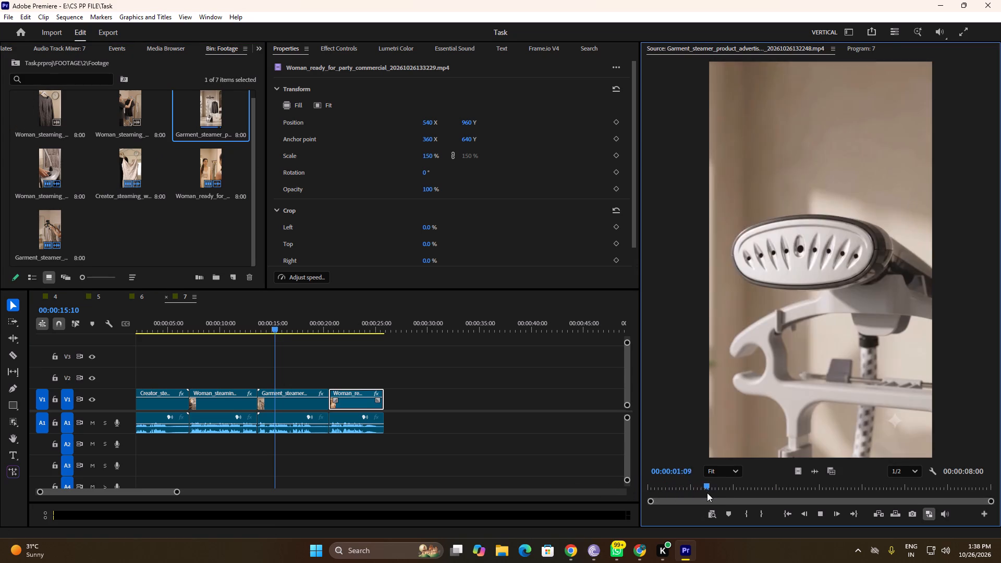
{"action": "key", "text": "space"}
{"action": "left_click_drag", "start_coordinate": [742, 487], "coordinate": [611, 485]}
{"action": "key", "text": "space"}
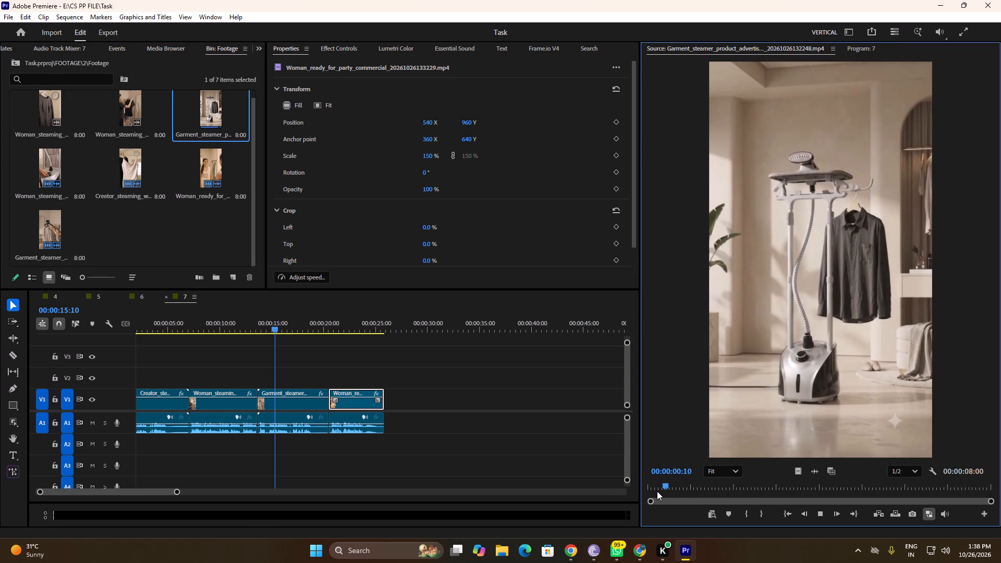
{"action": "key", "text": "space"}
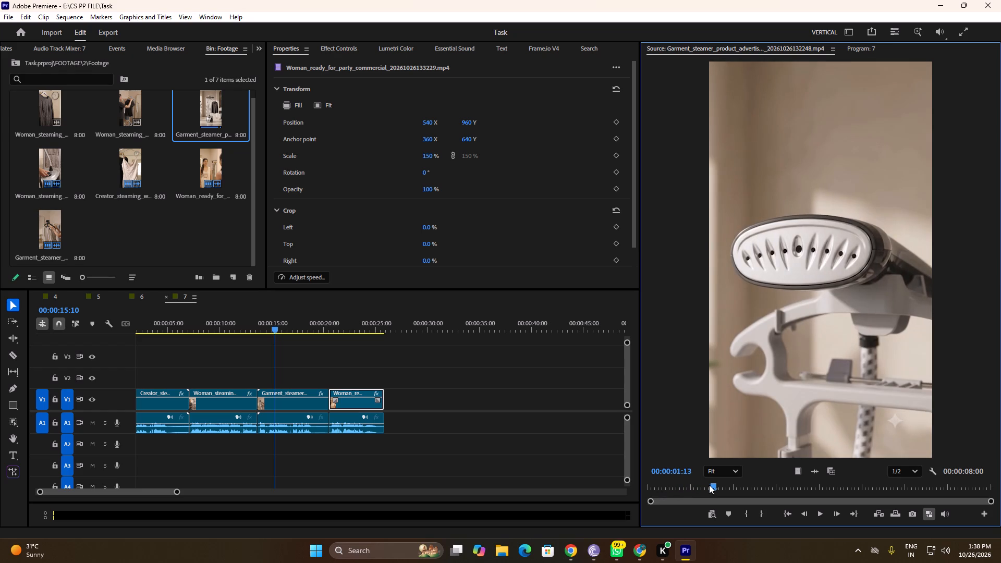
{"action": "left_click_drag", "start_coordinate": [710, 484], "coordinate": [690, 485]}
{"action": "key", "text": "o"}
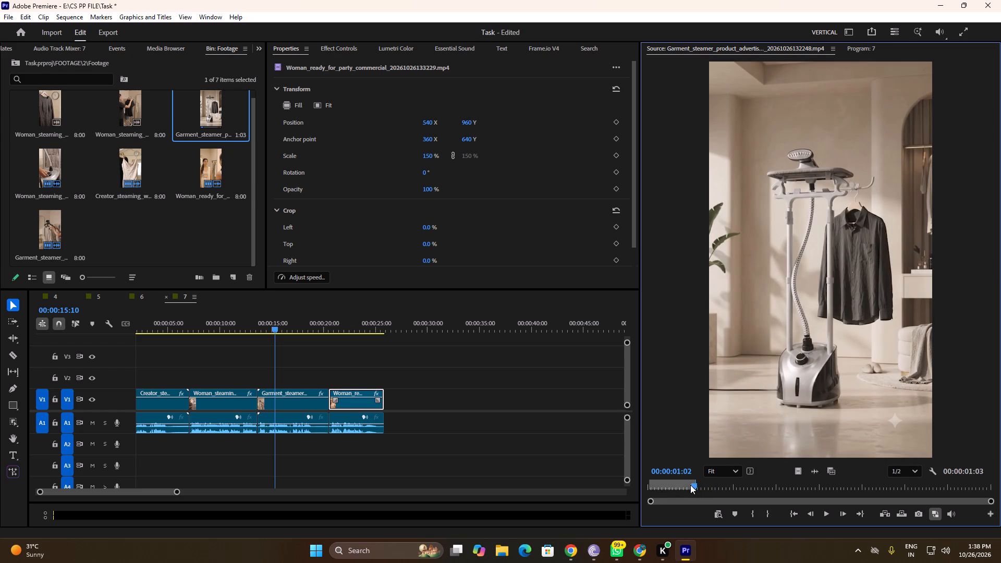
Place the marked wide steamer shot on V2 at about 00:00:02:05 and preview it over the Creator_steaming clip.
{"action": "left_click_drag", "start_coordinate": [800, 473], "coordinate": [328, 404]}
{"action": "left_click_drag", "start_coordinate": [328, 404], "coordinate": [151, 380]}
{"action": "scroll", "coordinate": [180, 436], "scroll_direction": "up", "scroll_amount": 11}
{"action": "left_click_drag", "start_coordinate": [297, 327], "coordinate": [253, 333]}
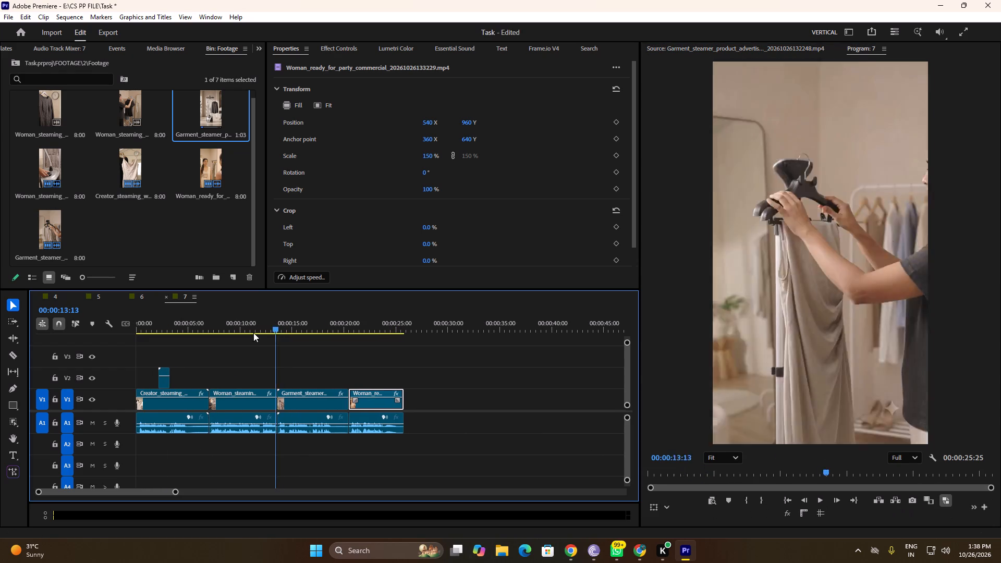
{"action": "left_click_drag", "start_coordinate": [253, 333], "coordinate": [0, 345]}
{"action": "key", "text": "space"}
{"action": "scroll", "coordinate": [151, 406], "scroll_direction": "up", "scroll_amount": 18, "text": "alt"}
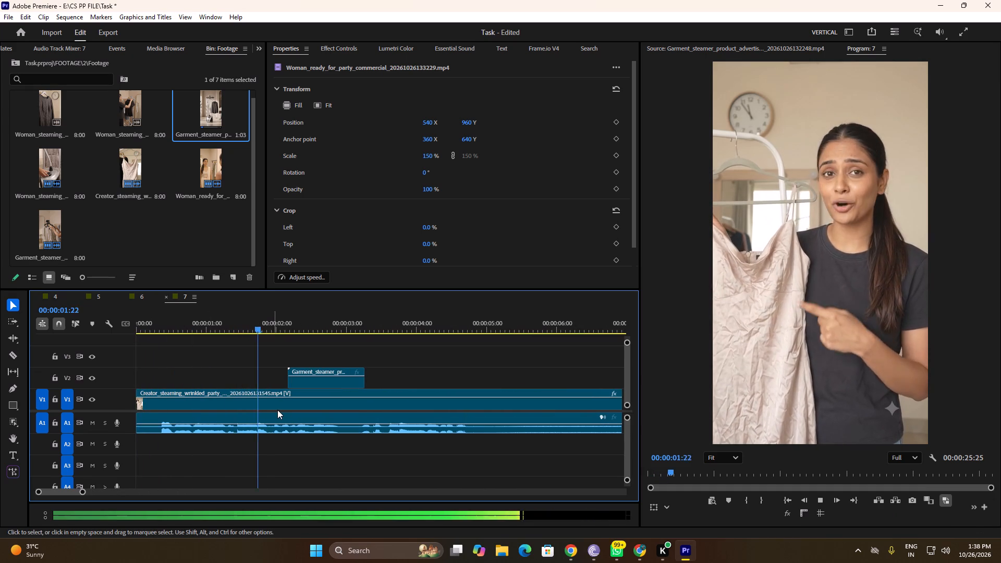
{"action": "key", "text": "space"}
{"action": "left_click", "coordinate": [325, 383]}
{"action": "right_click", "coordinate": [325, 383]}
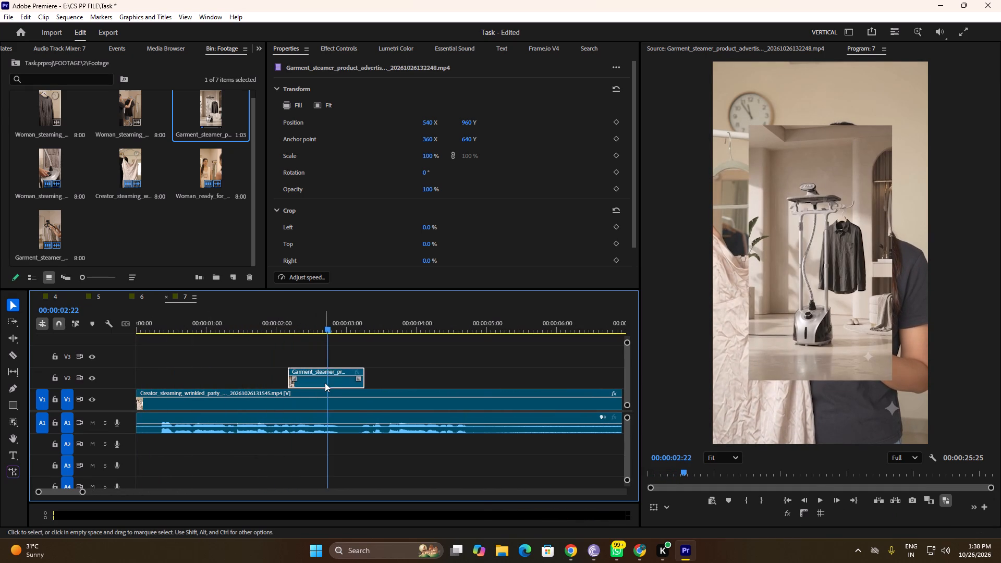
{"action": "left_click", "coordinate": [273, 353]}
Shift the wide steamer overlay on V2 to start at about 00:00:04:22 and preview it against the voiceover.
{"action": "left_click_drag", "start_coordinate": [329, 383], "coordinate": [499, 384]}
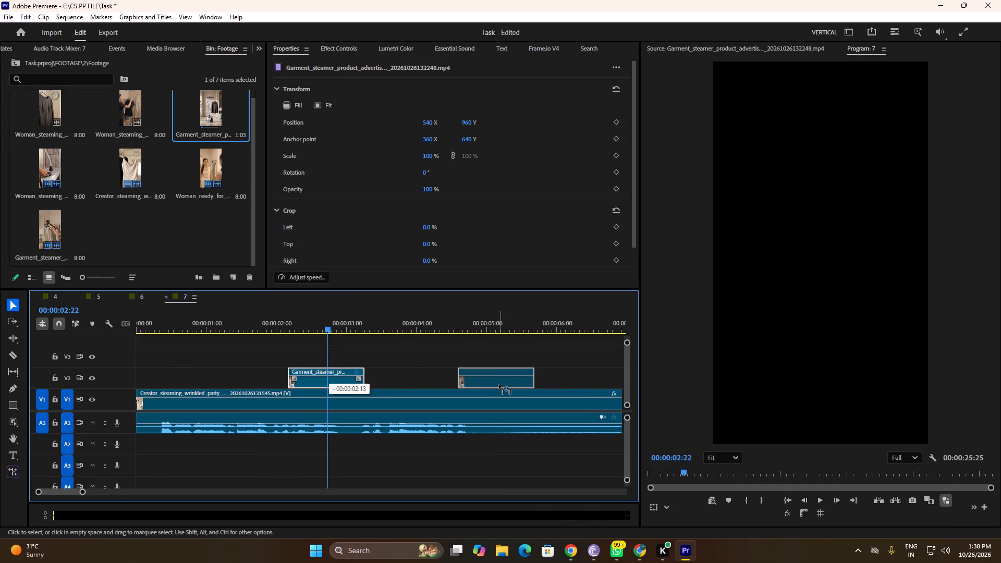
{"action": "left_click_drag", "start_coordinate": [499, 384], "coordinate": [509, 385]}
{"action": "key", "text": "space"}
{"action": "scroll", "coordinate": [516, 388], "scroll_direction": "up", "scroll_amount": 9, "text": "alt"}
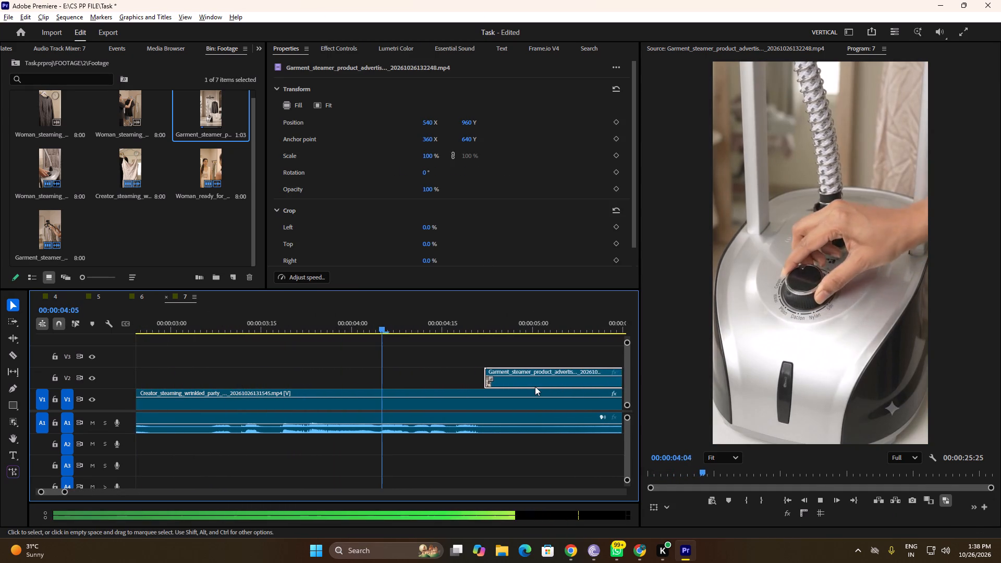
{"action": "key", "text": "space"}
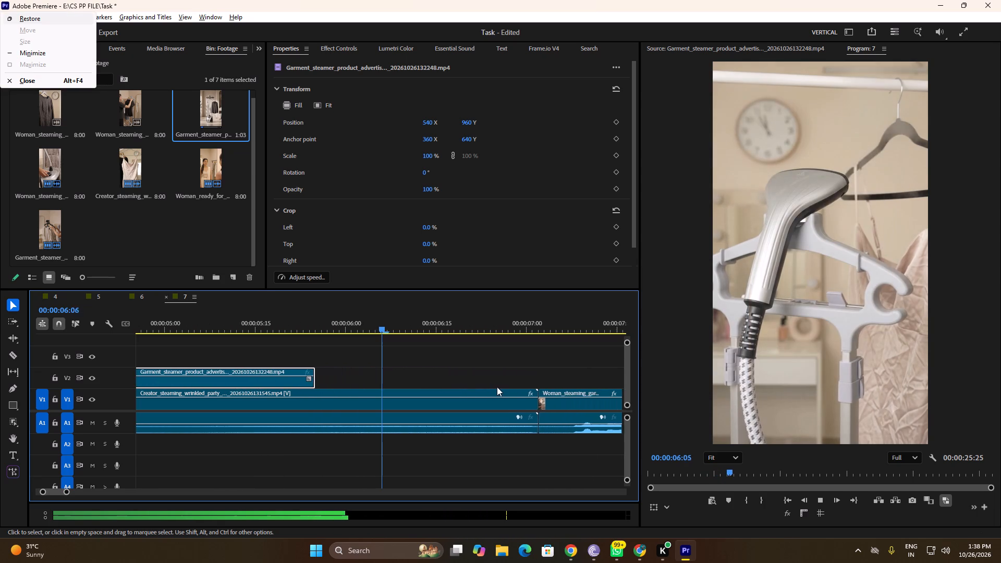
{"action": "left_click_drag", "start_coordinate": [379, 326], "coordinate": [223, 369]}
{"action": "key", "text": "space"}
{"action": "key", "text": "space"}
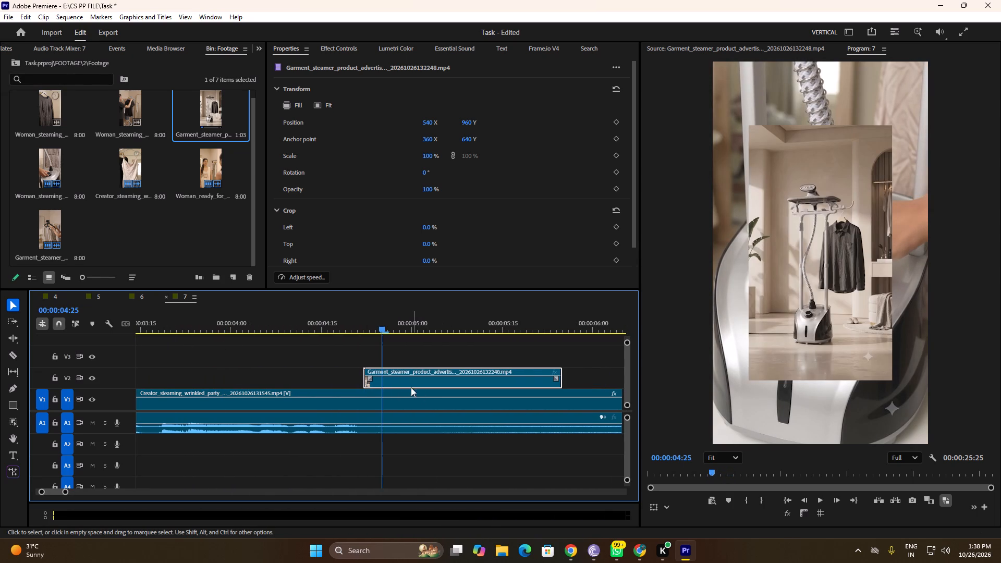
Move the V2 overlay clear of the cut and ripple trim the Creator_steaming_wrinkled_party clip's end to 00:00:05:01, checking the new cut.
{"action": "scroll", "coordinate": [377, 391], "scroll_direction": "down", "scroll_amount": 10, "text": "alt"}
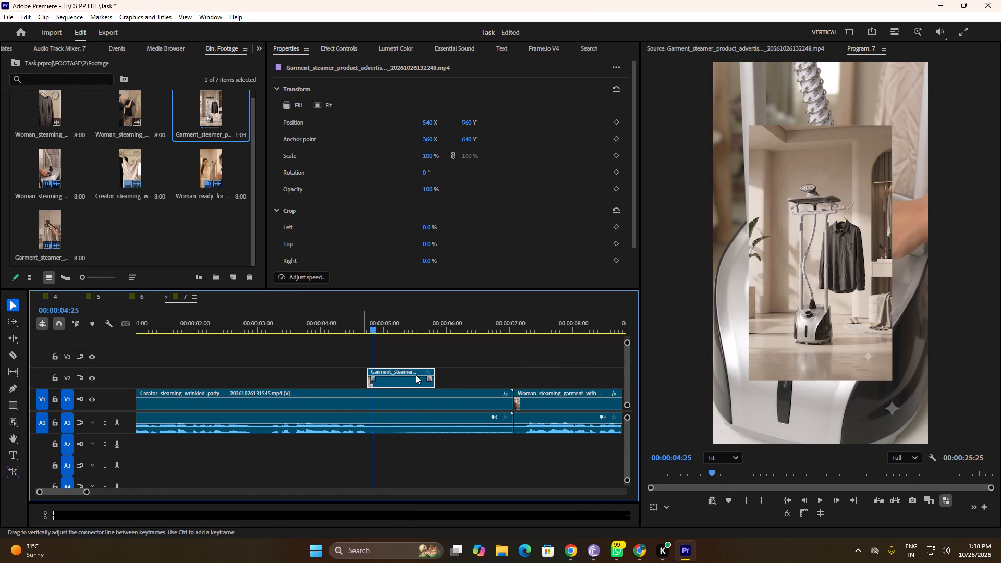
{"action": "key", "text": "space"}
{"action": "key", "text": "space"}
{"action": "left_click_drag", "start_coordinate": [400, 383], "coordinate": [537, 382]}
{"action": "key", "text": "space"}
{"action": "key", "text": "space"}
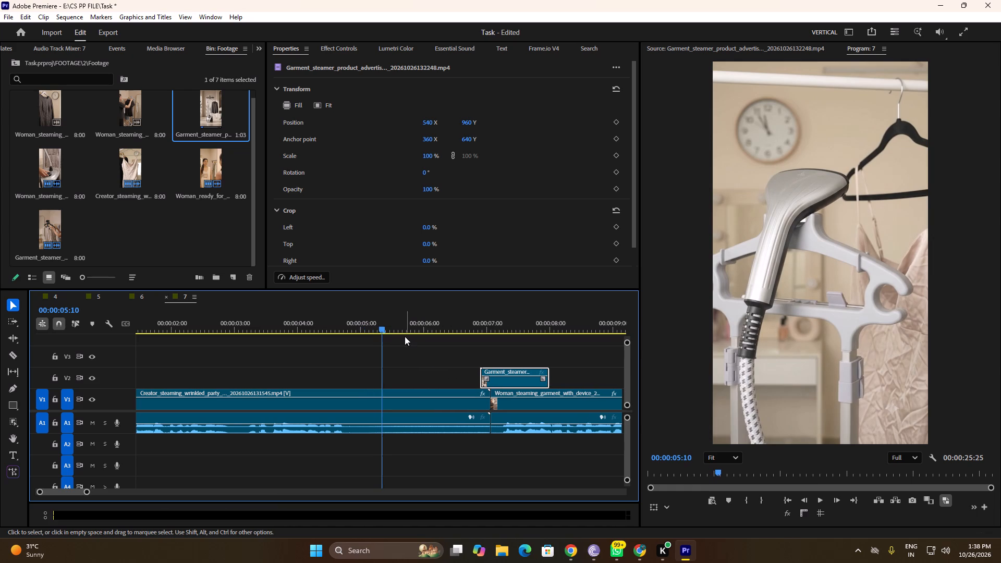
{"action": "left_click_drag", "start_coordinate": [380, 329], "coordinate": [361, 332]}
{"action": "key", "text": "w"}
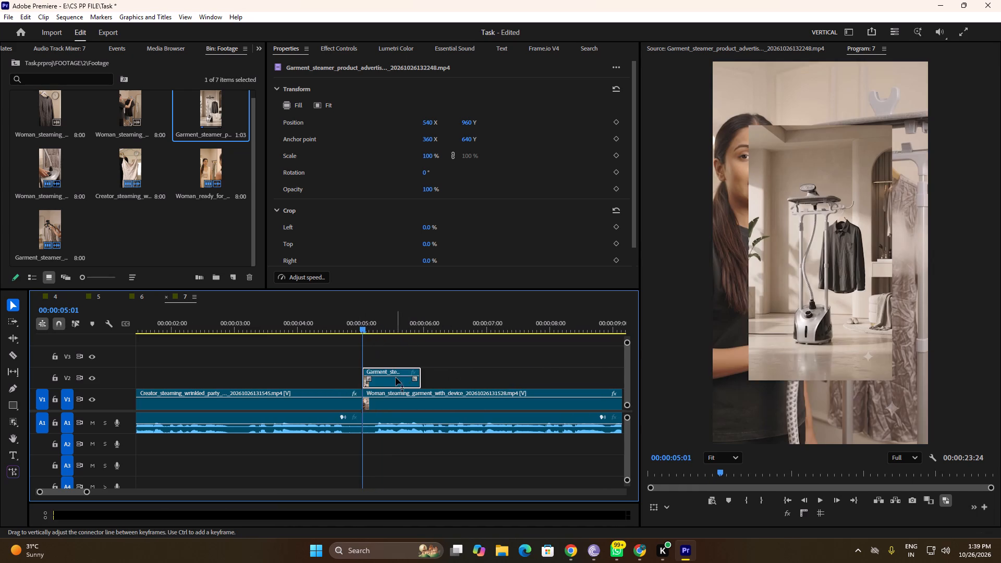
{"action": "key", "text": "space"}
{"action": "key", "text": "space"}
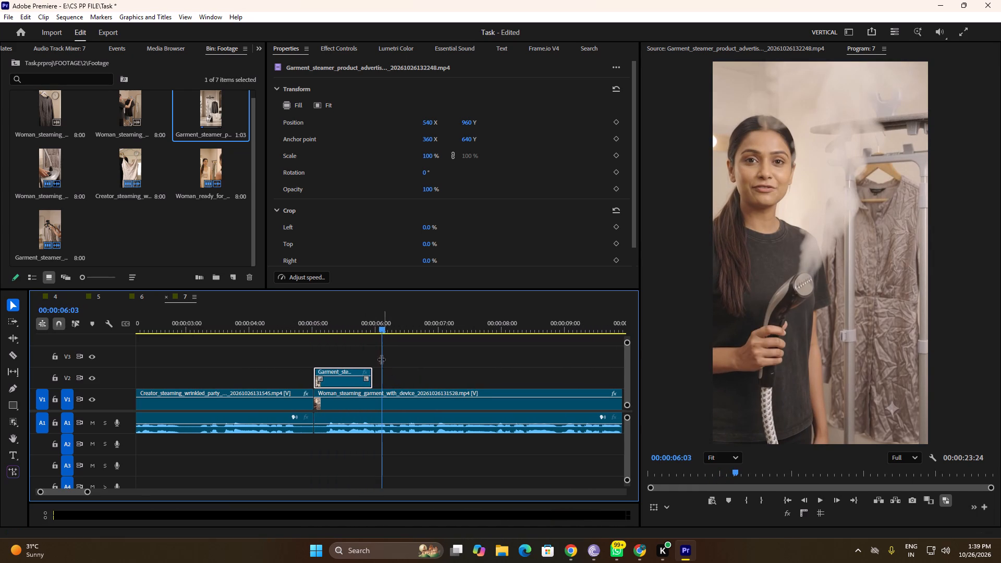
Mark In and Out points around the Libra dial close-up in the Garment_steamer_product_advertis source clip, with the Out at 00:00:03:22.
{"action": "double_click", "coordinate": [211, 105]}
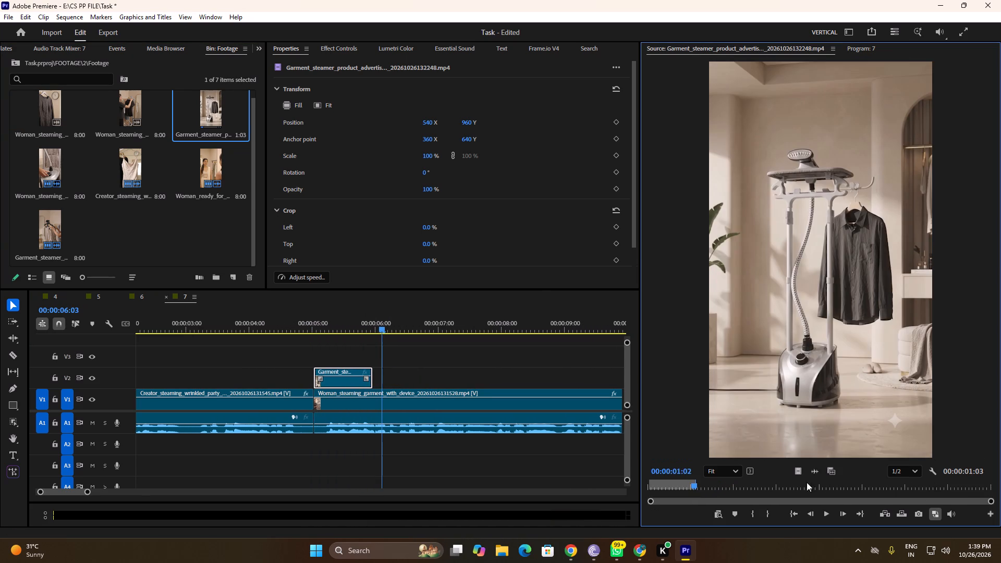
{"action": "left_click_drag", "start_coordinate": [697, 484], "coordinate": [715, 484]}
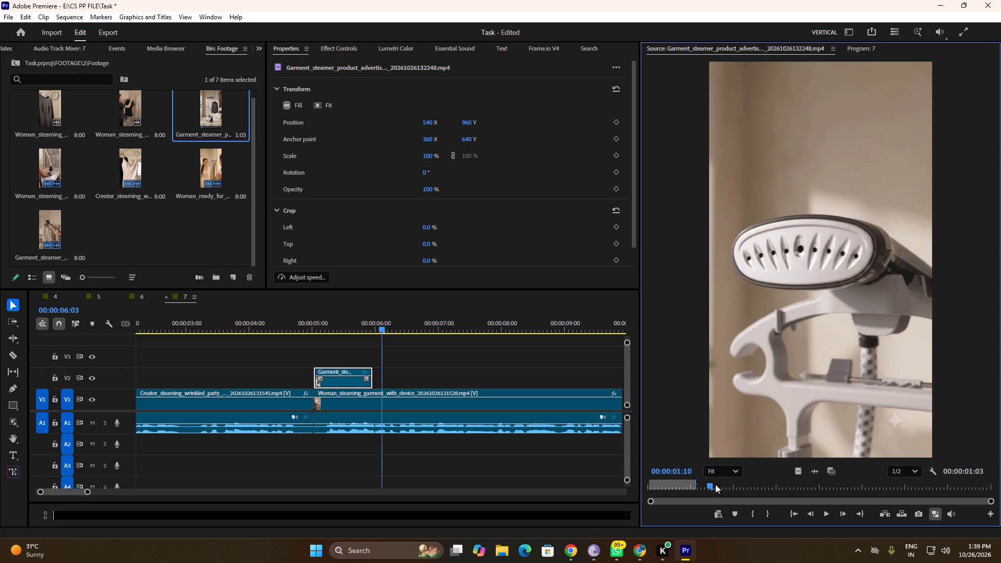
{"action": "left_click_drag", "start_coordinate": [715, 484], "coordinate": [746, 491]}
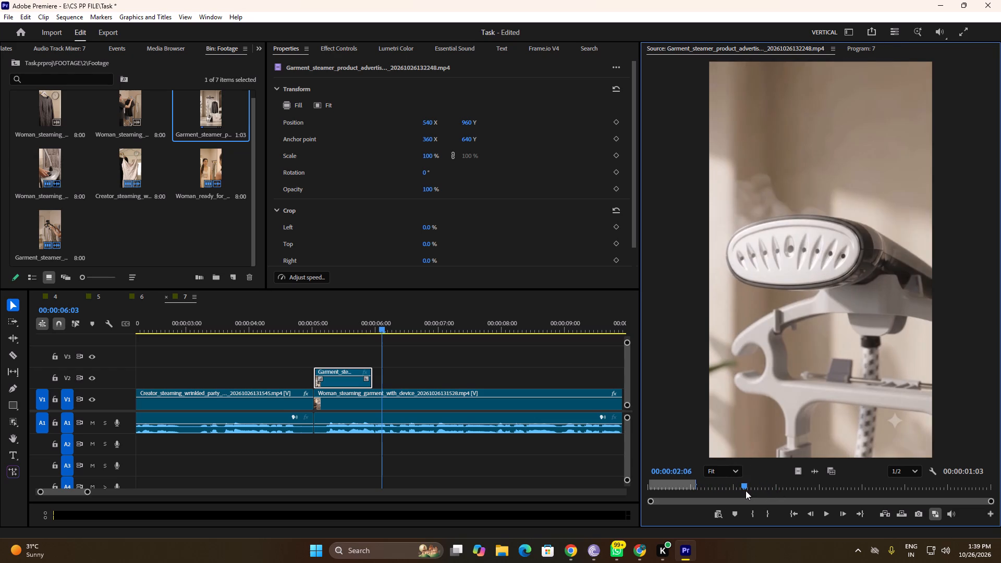
{"action": "left_click_drag", "start_coordinate": [746, 491], "coordinate": [761, 491]}
{"action": "type", "text": "i"}
{"action": "key", "text": "space"}
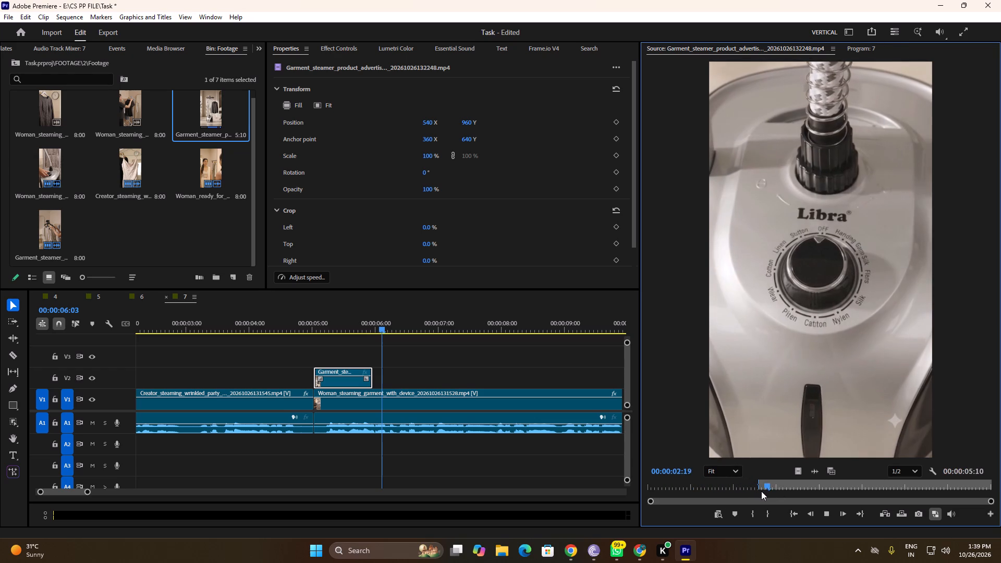
{"action": "key", "text": "space"}
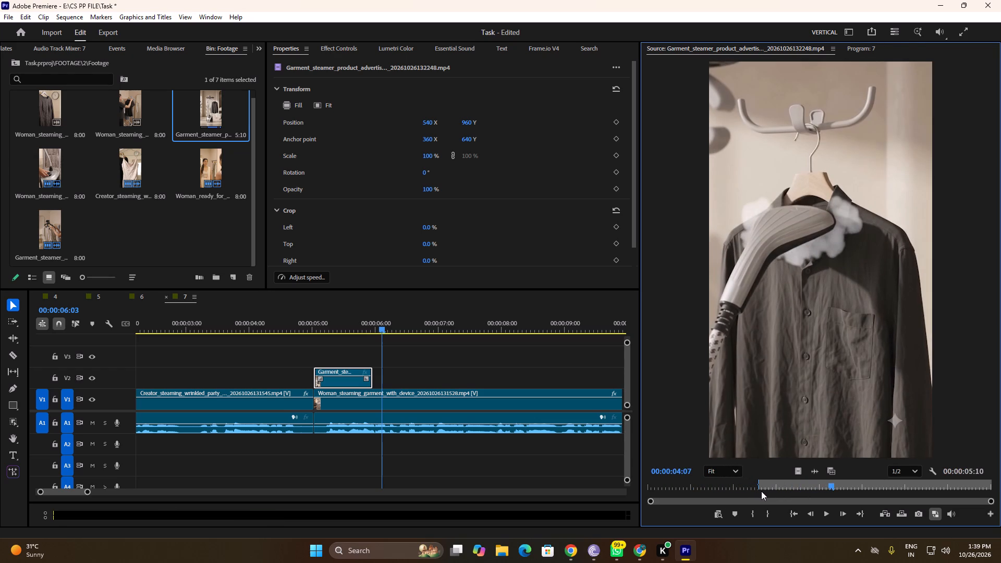
{"action": "key", "text": "Left"}
{"action": "key", "text": "Left"}
{"action": "key", "text": "Left"}
{"action": "key", "text": "Left"}
{"action": "key", "text": "Left"}
{"action": "key", "text": "Left"}
{"action": "key", "text": "Left"}
{"action": "key", "text": "Left"}
{"action": "key", "text": "Left"}
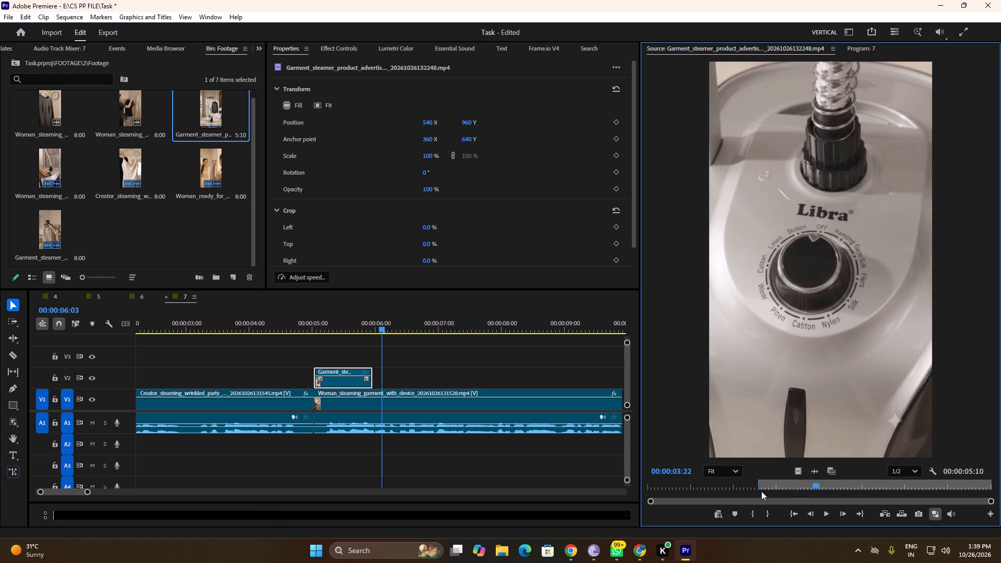
{"action": "key", "text": "o"}
Move the wide overlay back to about 00:00:03:06 and place the dial close-up on V2 at the start of the Woman_steaming_garment clip.
{"action": "left_click_drag", "start_coordinate": [341, 386], "coordinate": [226, 380]}
{"action": "left_click_drag", "start_coordinate": [797, 471], "coordinate": [338, 363]}
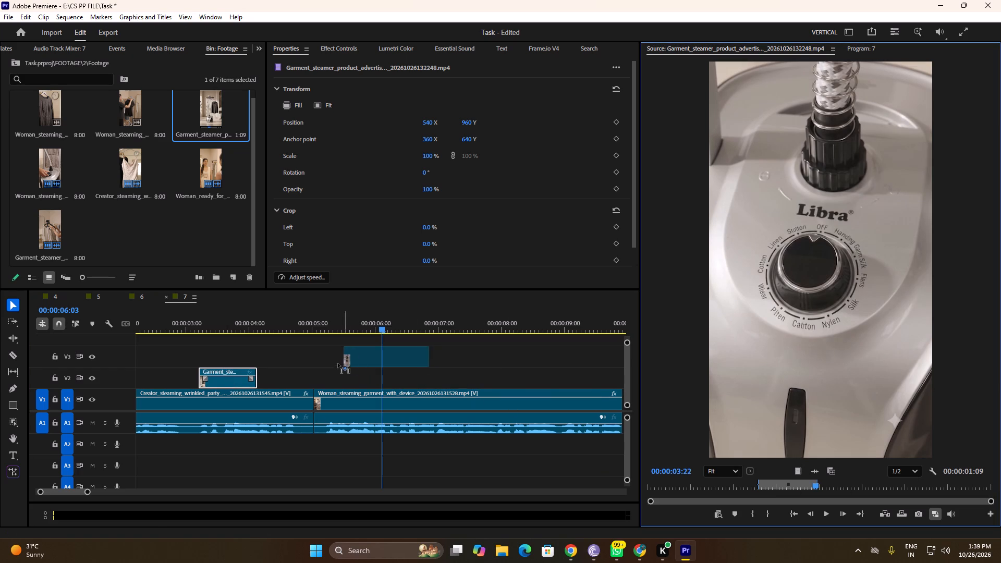
{"action": "left_click_drag", "start_coordinate": [338, 363], "coordinate": [315, 382]}
{"action": "left_click_drag", "start_coordinate": [382, 325], "coordinate": [281, 327]}
{"action": "key", "text": "space"}
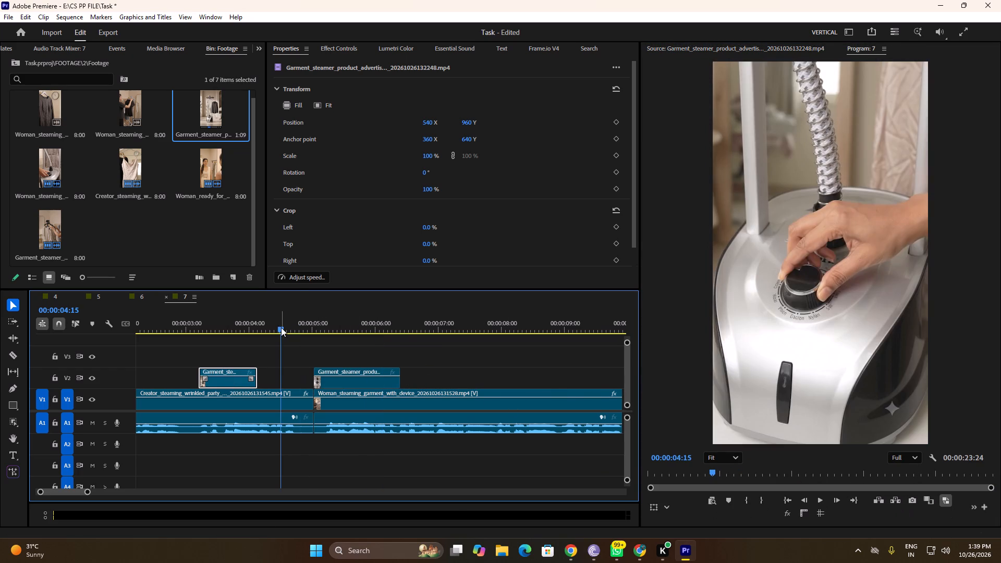
{"action": "scroll", "coordinate": [296, 347], "scroll_direction": "up", "scroll_amount": 10, "text": "alt"}
{"action": "key", "text": "space"}
Apply Fill frame to the Libra dial close-up on V2 and play it back.
{"action": "right_click", "coordinate": [401, 382]}
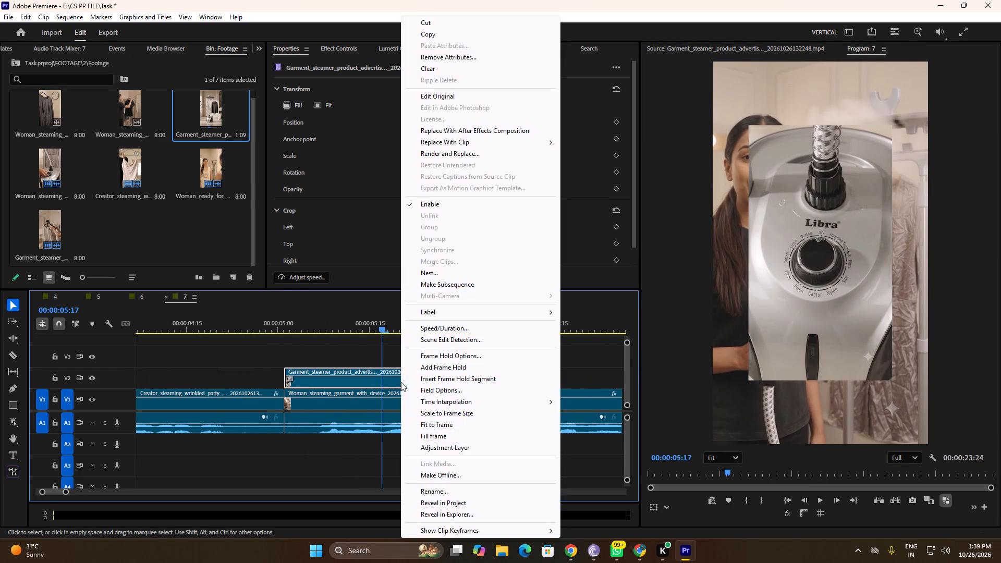
{"action": "left_click", "coordinate": [430, 433]}
{"action": "key", "text": "space"}
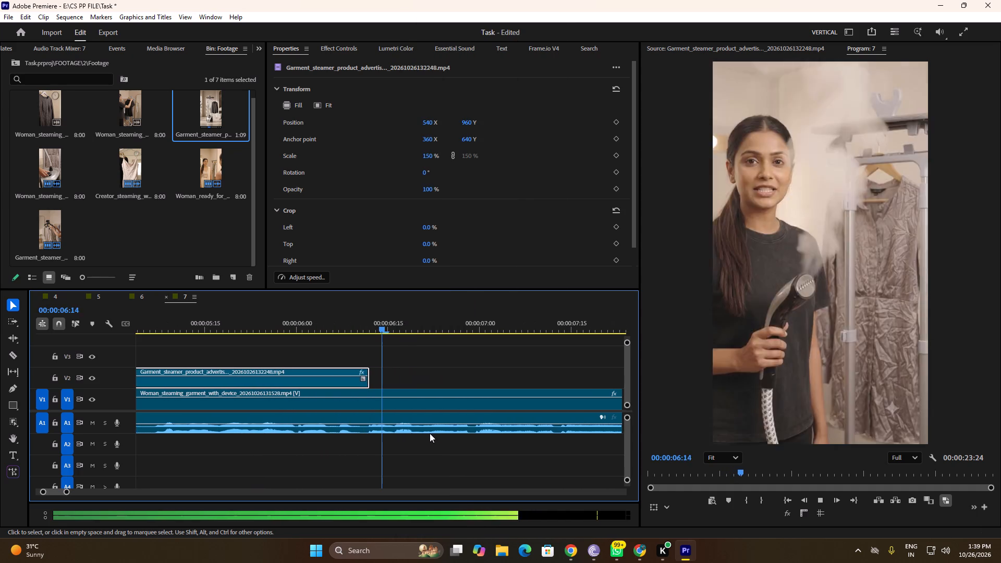
{"action": "key", "text": "space"}
Rate stretch the dial close-up's end on V2 to about 00:00:06:28, slowing it to 70.69%, and review it in playback.
{"action": "scroll", "coordinate": [431, 401], "scroll_direction": "down", "scroll_amount": 15, "text": "alt"}
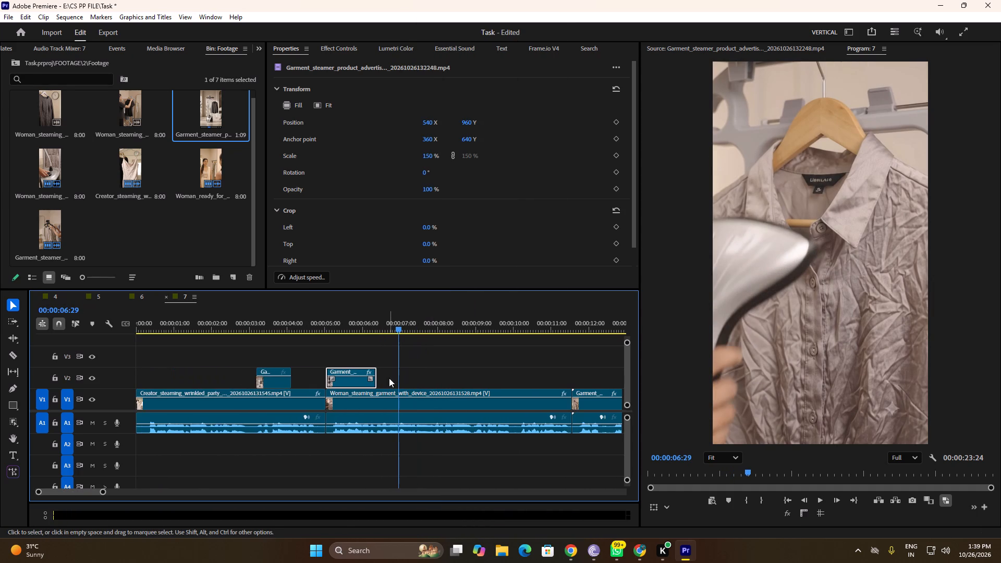
{"action": "key", "text": "r"}
{"action": "left_click_drag", "start_coordinate": [375, 379], "coordinate": [397, 379]}
{"action": "left_click_drag", "start_coordinate": [400, 324], "coordinate": [346, 328]}
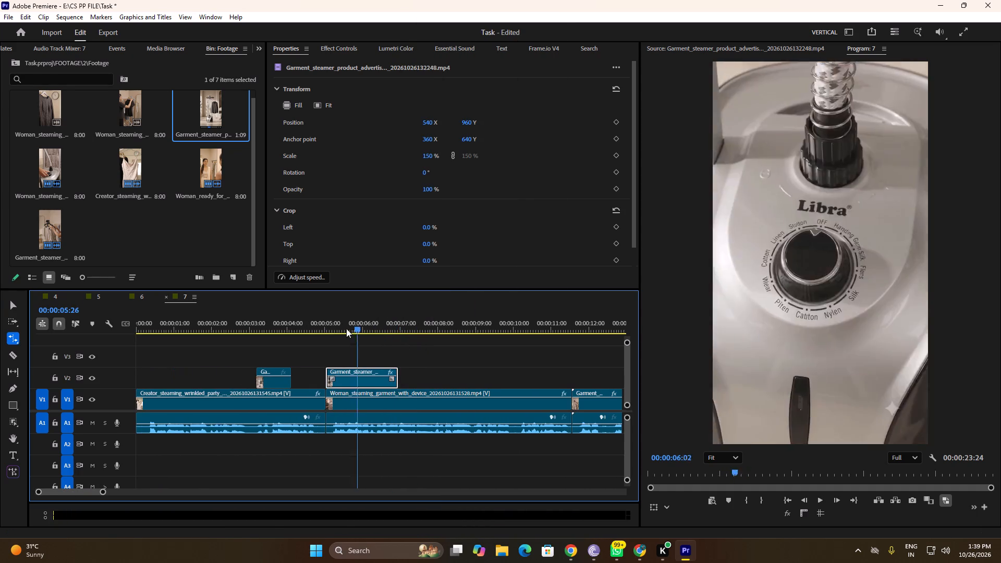
{"action": "left_click_drag", "start_coordinate": [346, 328], "coordinate": [313, 329]}
{"action": "key", "text": "space"}
{"action": "scroll", "coordinate": [344, 352], "scroll_direction": "up", "scroll_amount": 9, "text": "alt"}
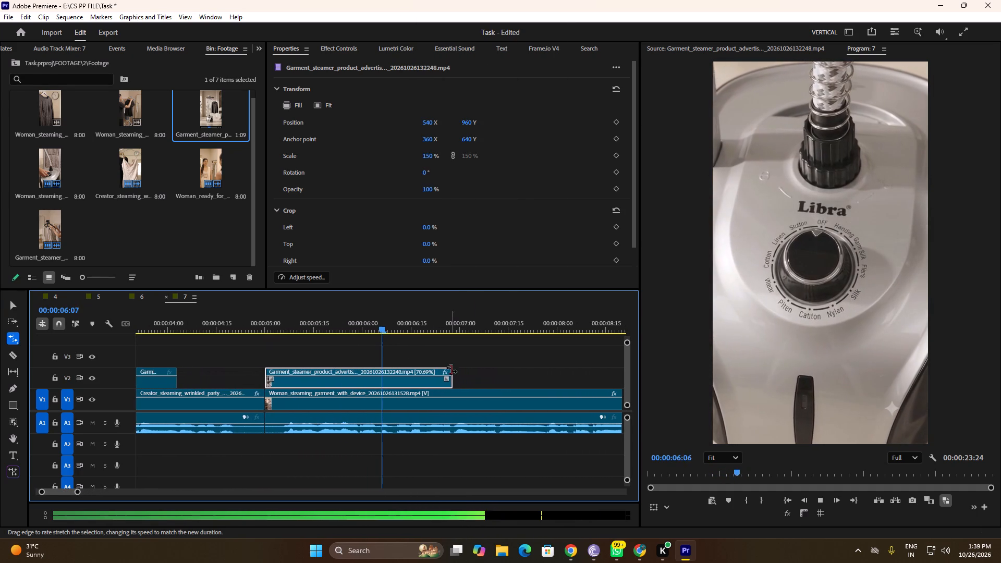
{"action": "scroll", "coordinate": [456, 372], "scroll_direction": "down", "scroll_amount": 6, "text": "alt"}
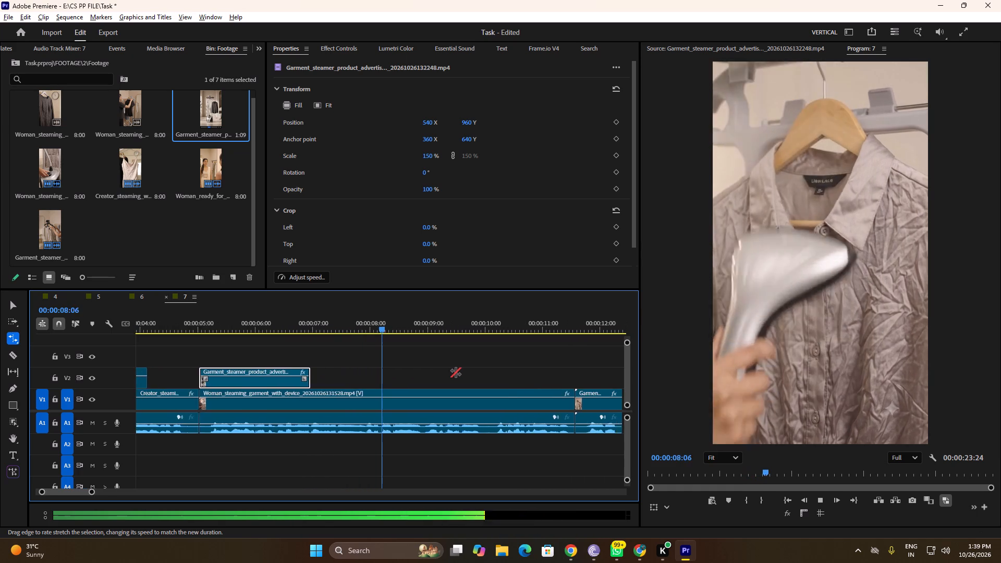
Play through to the end of the Woman_steaming_garment clip and delete the short wide overlay on V2 above the Creator_steaming clip.
{"action": "scroll", "coordinate": [456, 372], "scroll_direction": "down", "scroll_amount": 3, "text": "alt"}
{"action": "key", "text": "space"}
{"action": "type", "text": "v"}
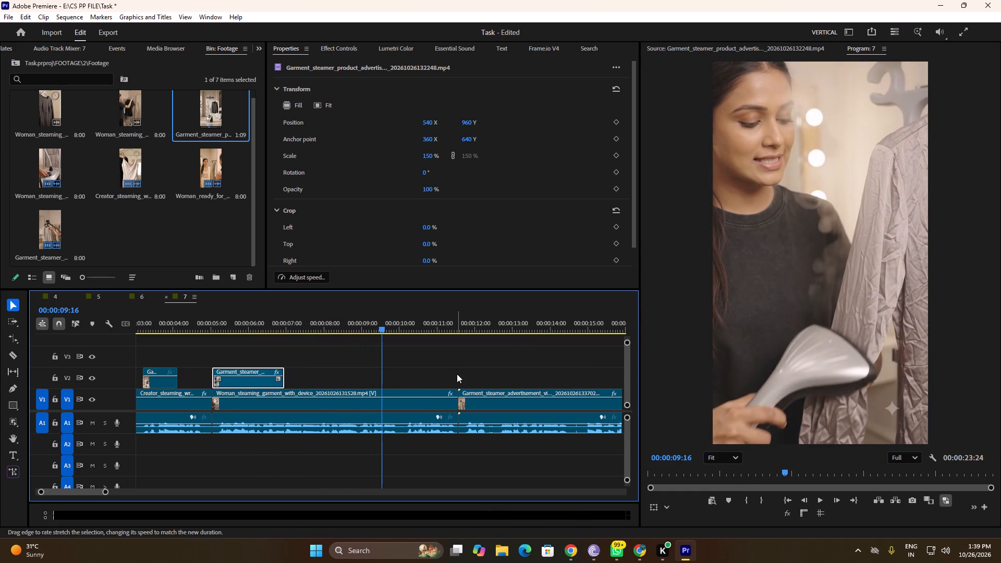
{"action": "key", "text": "space"}
{"action": "key", "text": "space"}
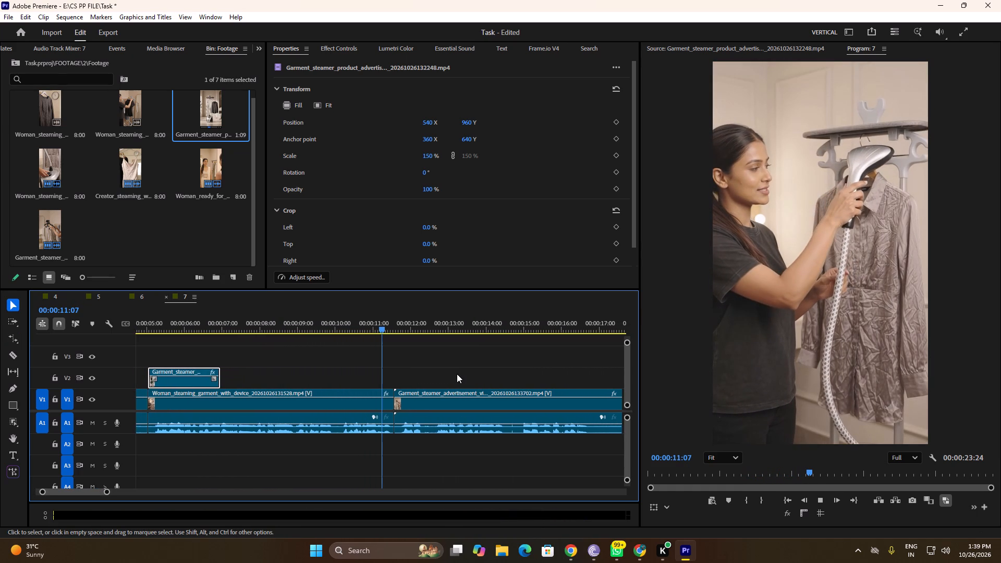
{"action": "scroll", "coordinate": [290, 359], "scroll_direction": "up", "scroll_amount": 11}
{"action": "left_click", "coordinate": [269, 383]}
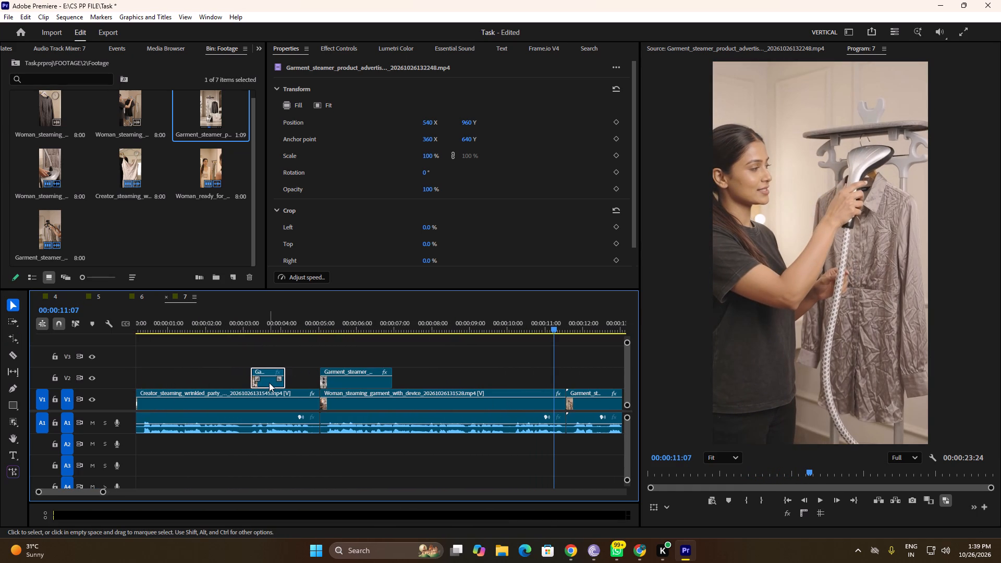
{"action": "key", "text": "Delete"}
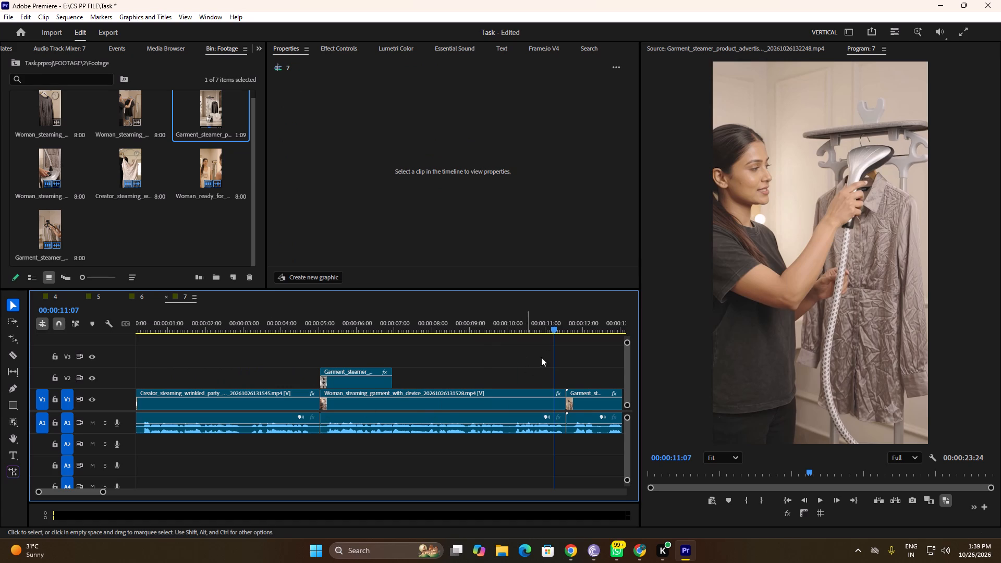
Mark the steamer base shot in the Garment_steamer_product_advertis source, with In at about 00:00:05:07 and Out at 00:00:06:09.
{"action": "left_click", "coordinate": [741, 45]}
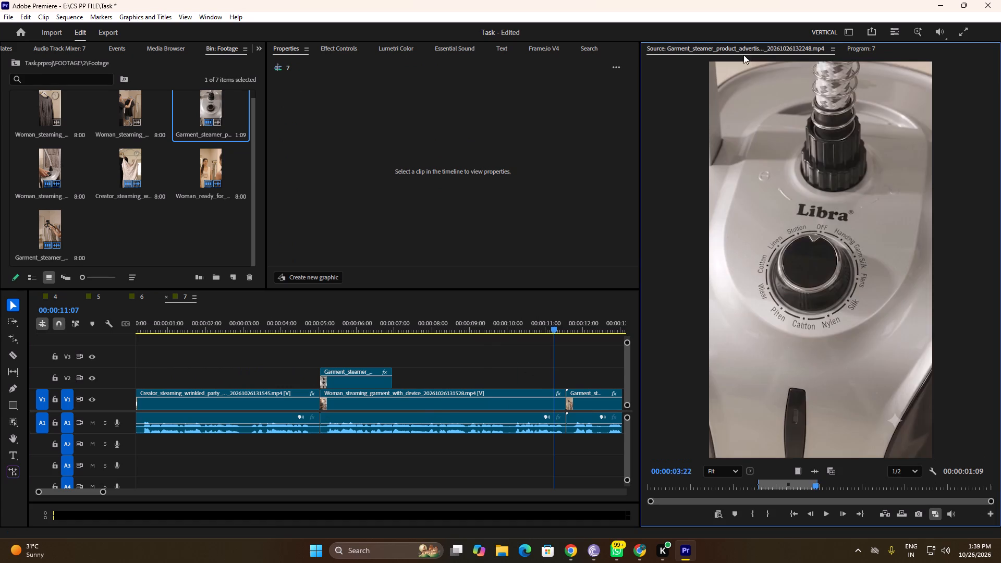
{"action": "key", "text": "space"}
{"action": "left_click_drag", "start_coordinate": [873, 486], "coordinate": [879, 486]}
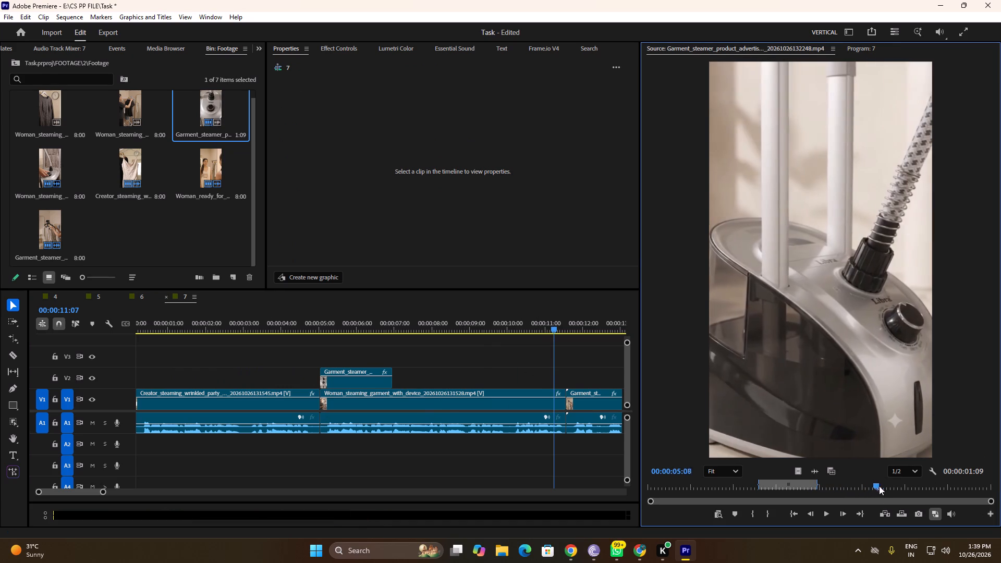
{"action": "left_click_drag", "start_coordinate": [879, 486], "coordinate": [829, 495]}
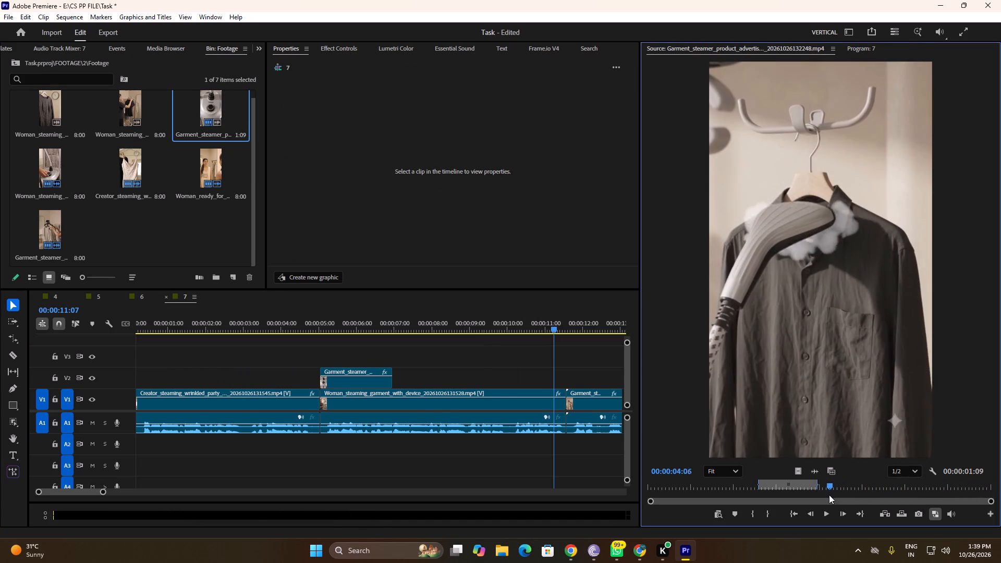
{"action": "left_click_drag", "start_coordinate": [829, 495], "coordinate": [872, 497]}
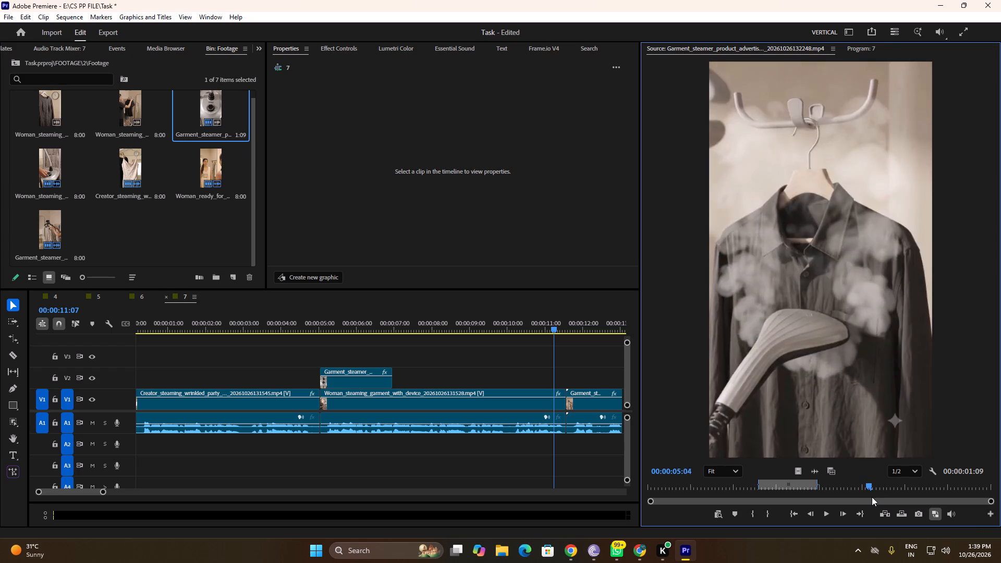
{"action": "left_click_drag", "start_coordinate": [872, 497], "coordinate": [875, 497]}
{"action": "type", "text": "i"}
{"action": "key", "text": "space"}
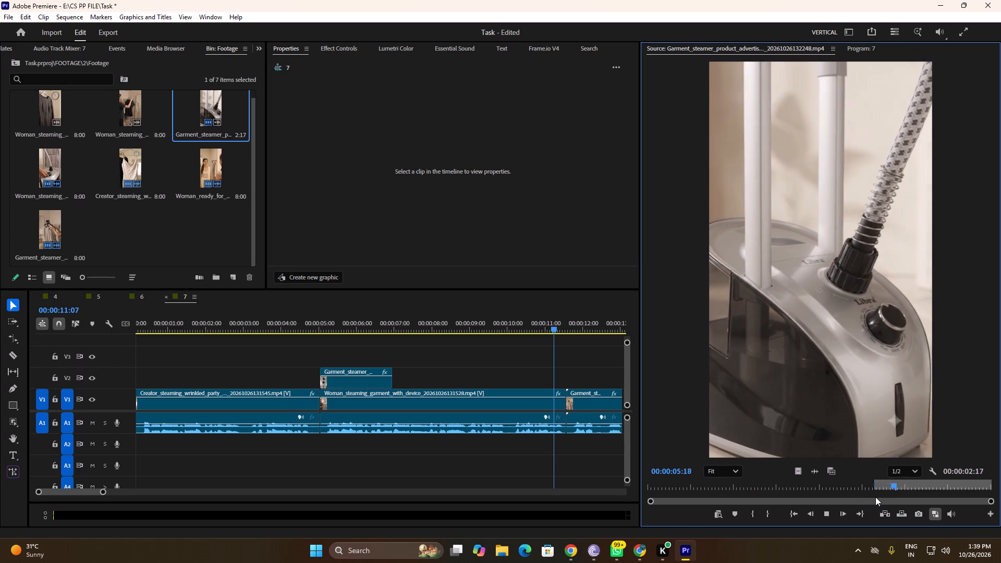
{"action": "key", "text": "space"}
{"action": "key", "text": "Left"}
{"action": "key", "text": "Left"}
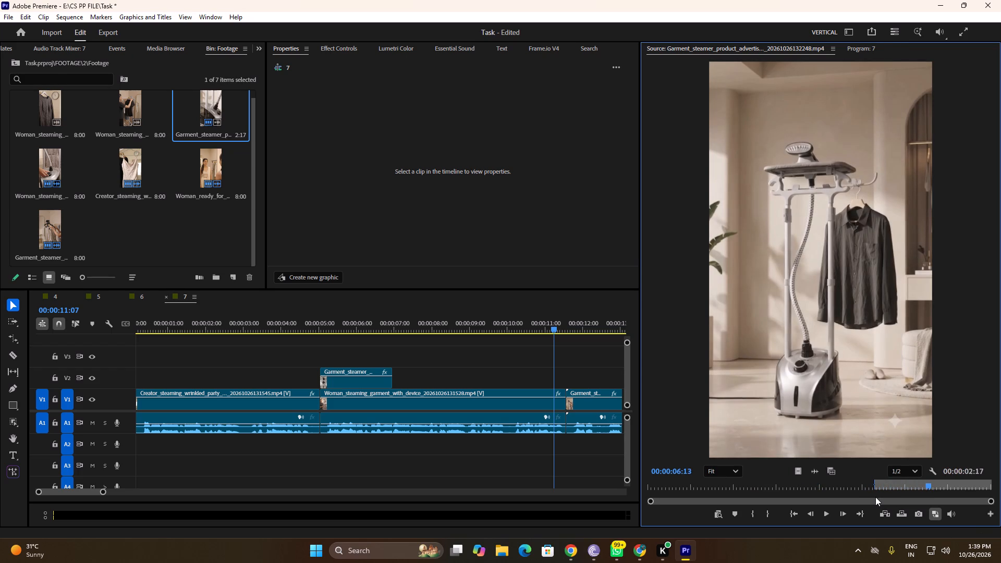
{"action": "key", "text": "Left"}
{"action": "key", "text": "Left"}
{"action": "key", "text": "Left"}
{"action": "key", "text": "Left"}
{"action": "key", "text": "o"}
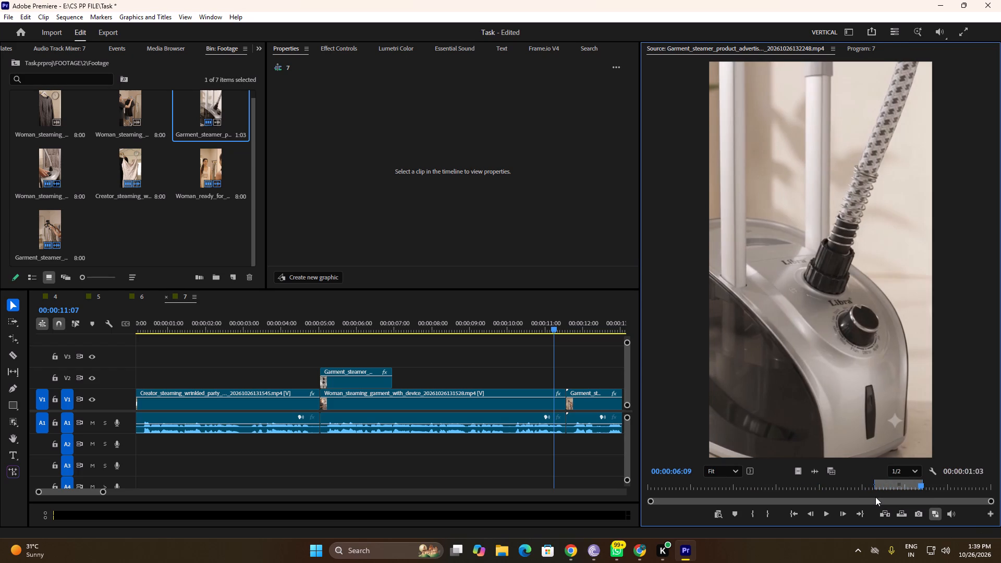
Place the marked base shot, video only, on V2 at about 00:00:09:11 over the Woman_steaming_garment clip and play it back.
{"action": "left_click_drag", "start_coordinate": [797, 469], "coordinate": [491, 377]}
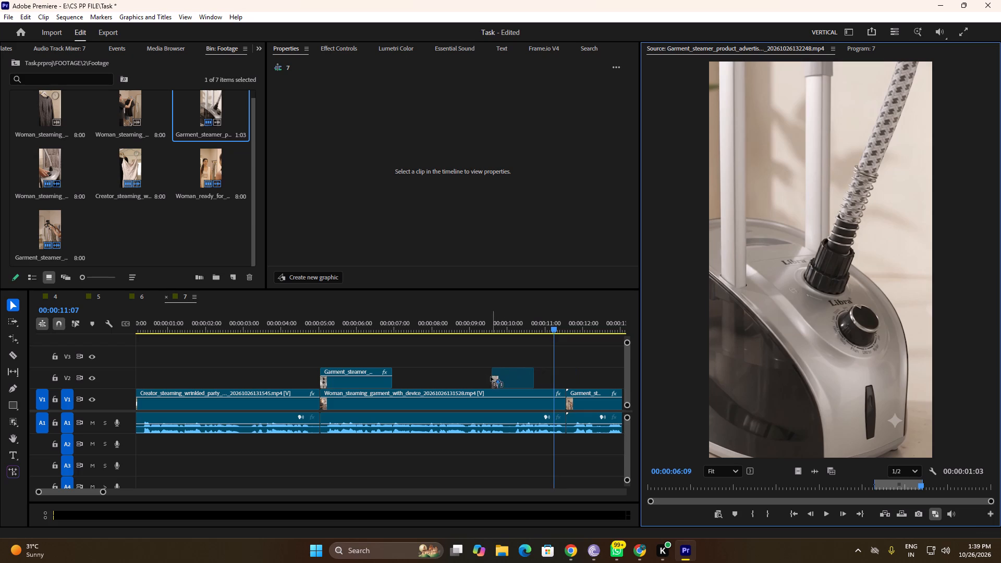
{"action": "left_click_drag", "start_coordinate": [491, 377], "coordinate": [483, 377]}
{"action": "left_click_drag", "start_coordinate": [553, 326], "coordinate": [440, 322]}
{"action": "key", "text": "space"}
{"action": "scroll", "coordinate": [484, 370], "scroll_direction": "up", "scroll_amount": 5, "text": "alt"}
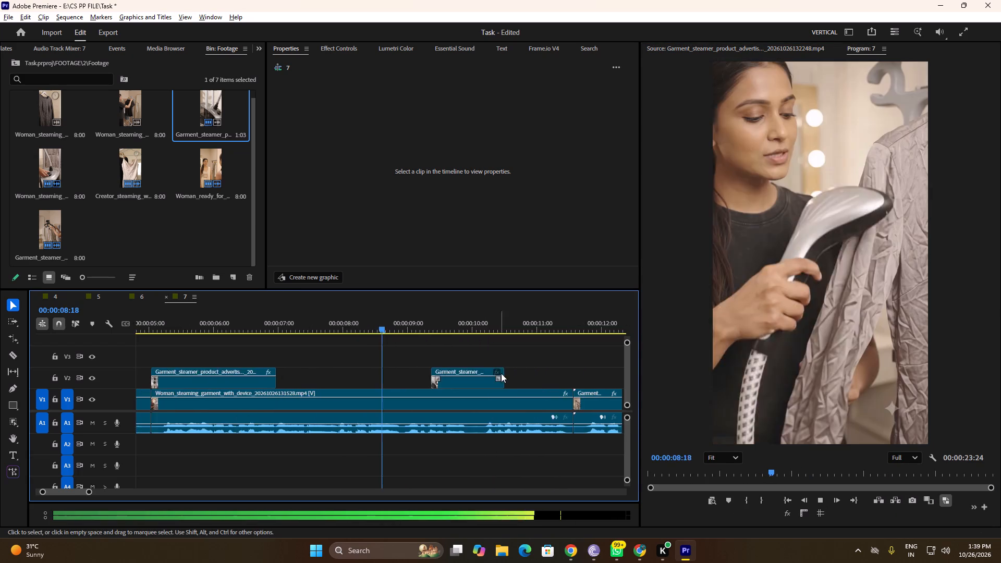
{"action": "scroll", "coordinate": [501, 373], "scroll_direction": "up", "scroll_amount": 15, "text": "alt"}
{"action": "key", "text": "space"}
{"action": "key", "text": "space"}
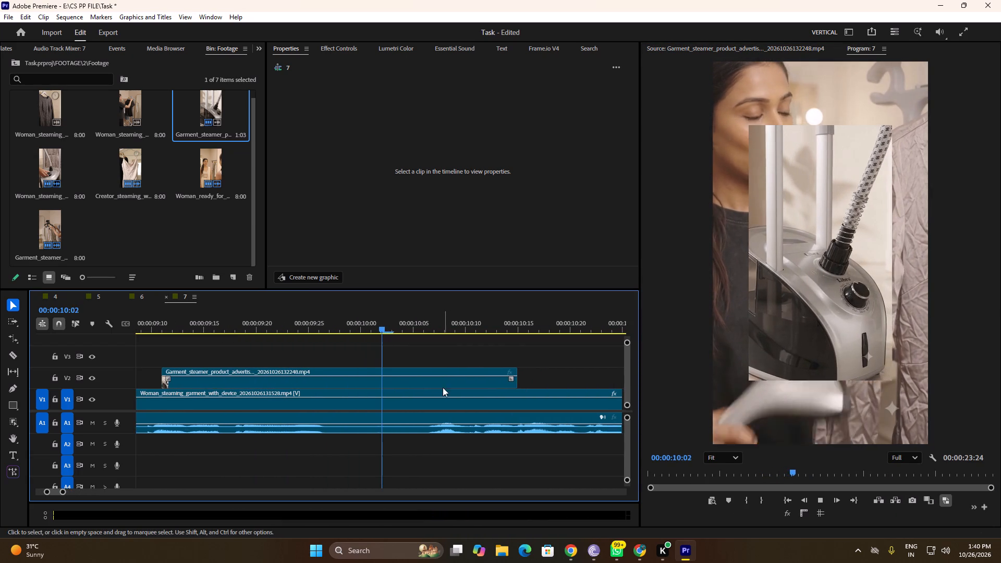
{"action": "key", "text": "space"}
Move the base shot on V2 to about 00:00:10:10 and rate stretch its end to the Woman_steaming_garment clip's end.
{"action": "scroll", "coordinate": [365, 396], "scroll_direction": "down", "scroll_amount": 9, "text": "alt"}
{"action": "left_click", "coordinate": [318, 383]}
{"action": "left_click_drag", "start_coordinate": [308, 386], "coordinate": [315, 386]}
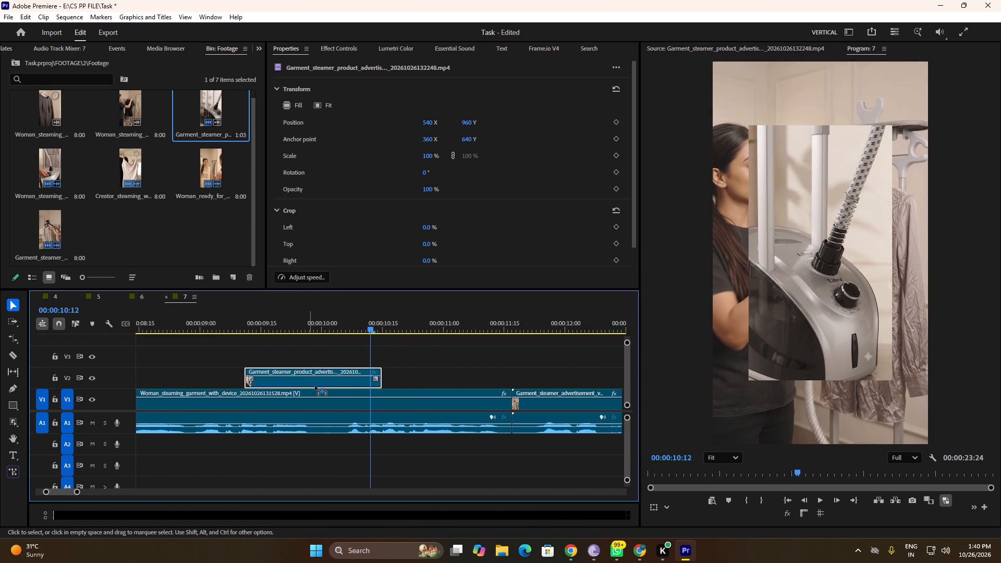
{"action": "left_click_drag", "start_coordinate": [315, 386], "coordinate": [423, 385]}
{"action": "key", "text": "r"}
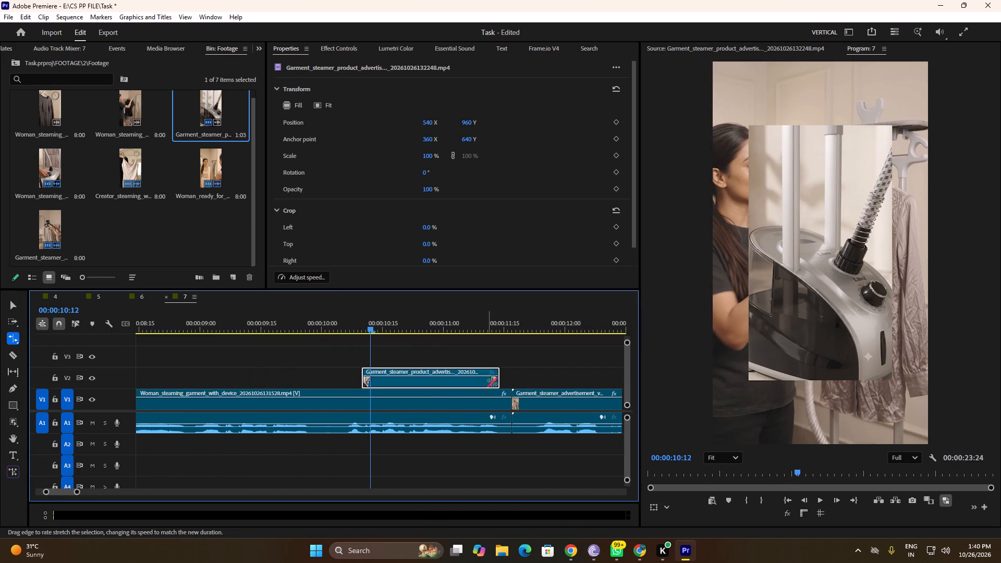
{"action": "left_click_drag", "start_coordinate": [498, 381], "coordinate": [511, 381]}
Play into the base shot on V2 and apply Fill frame to it.
{"action": "key", "text": "v"}
{"action": "left_click_drag", "start_coordinate": [379, 316], "coordinate": [334, 322]}
{"action": "key", "text": "space"}
{"action": "key", "text": "space"}
{"action": "right_click", "coordinate": [428, 377]}
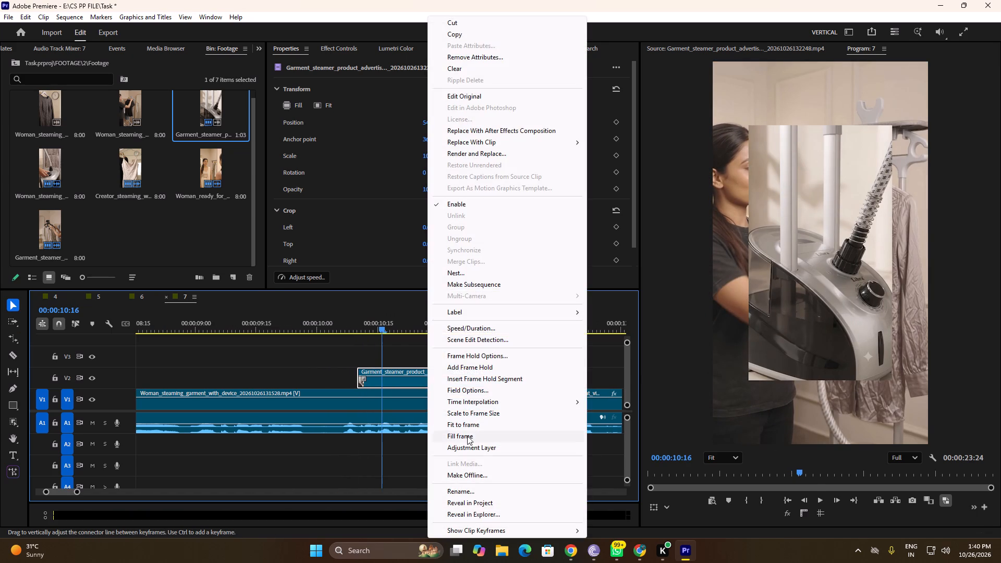
{"action": "left_click", "coordinate": [468, 435]}
Play the sequence from the base shot to about 00:00:22:00 and replay the end of the Woman_ready_for_party clip.
{"action": "key", "text": "space"}
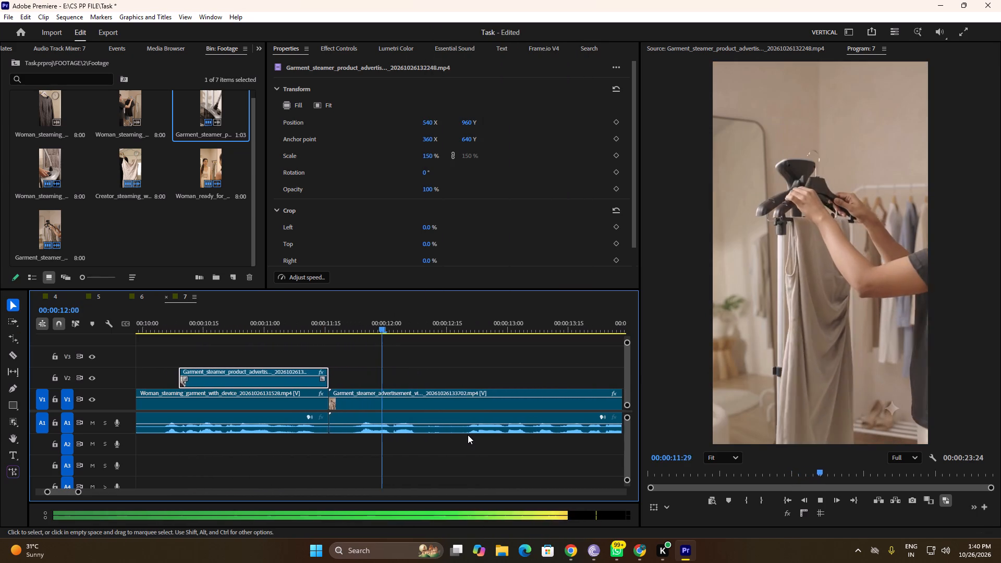
{"action": "scroll", "coordinate": [462, 429], "scroll_direction": "down", "scroll_amount": 9, "text": "alt"}
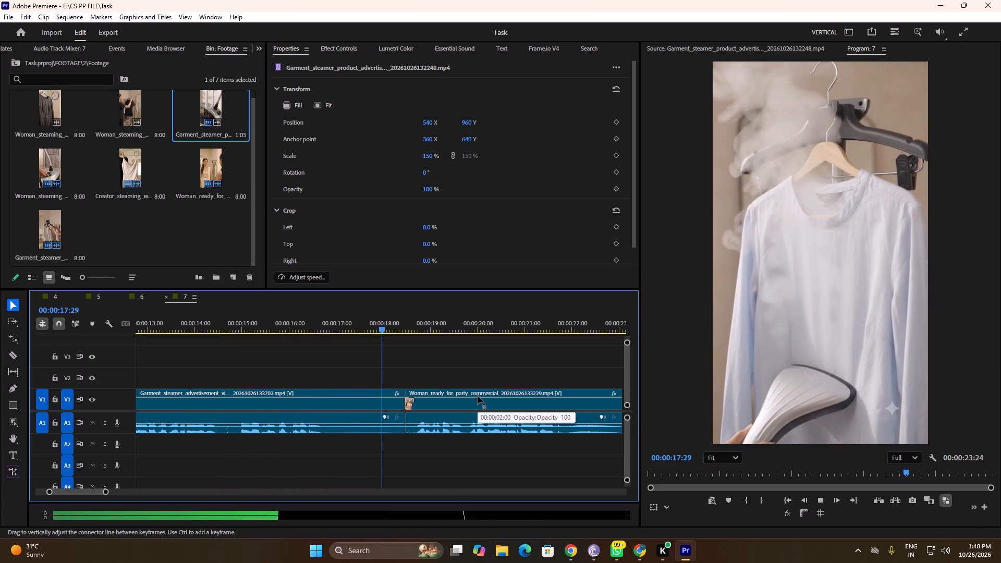
{"action": "scroll", "coordinate": [484, 403], "scroll_direction": "up", "scroll_amount": 9, "text": "alt"}
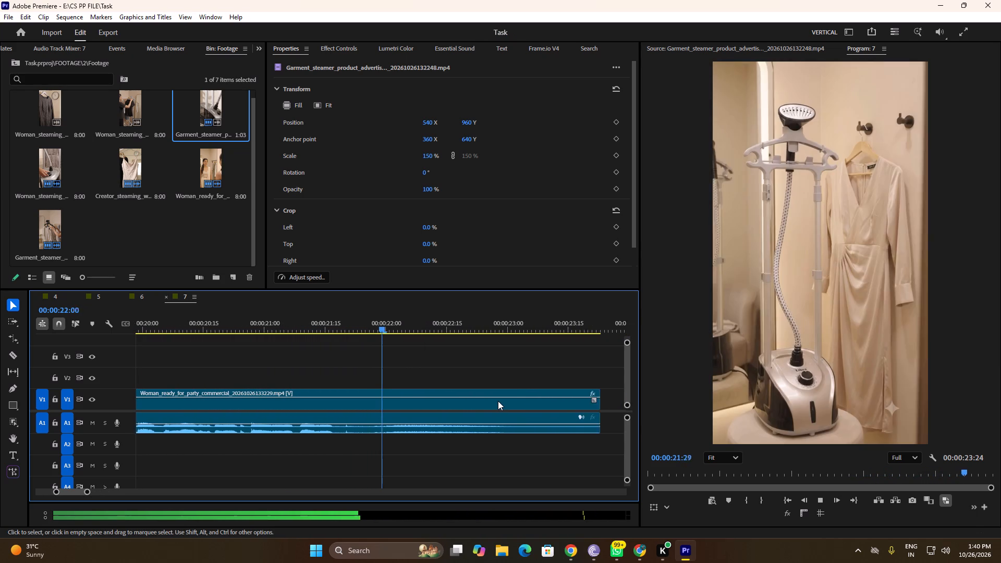
{"action": "key", "text": "space"}
{"action": "left_click_drag", "start_coordinate": [377, 329], "coordinate": [233, 328]}
{"action": "key", "text": "space"}
{"action": "key", "text": "space"}
Mark the opening wide shot of the Garment_steamer_product_advertis source from its start to an Out point at 00:00:02:07.
{"action": "double_click", "coordinate": [210, 102]}
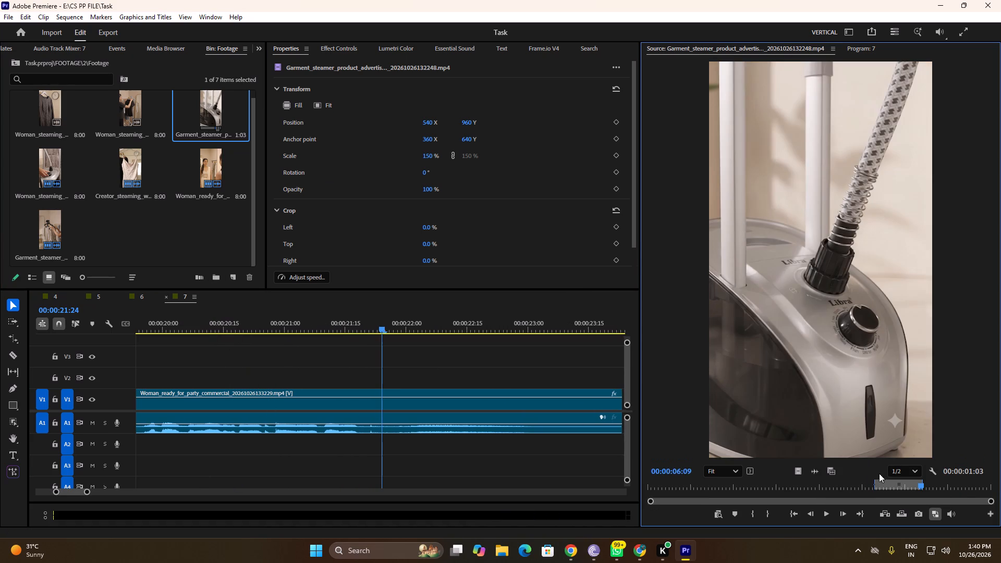
{"action": "left_click_drag", "start_coordinate": [921, 483], "coordinate": [984, 483]}
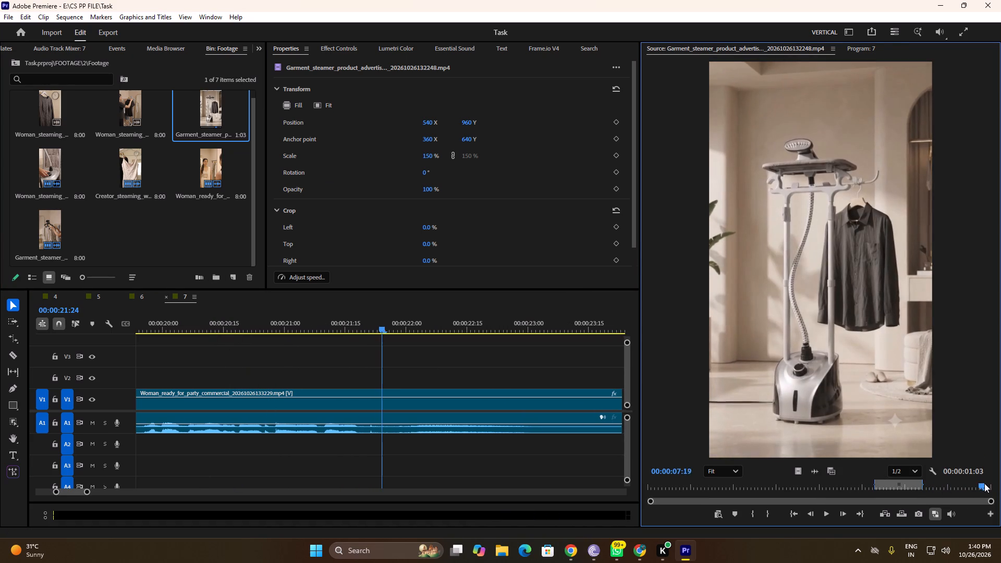
{"action": "left_click_drag", "start_coordinate": [984, 483], "coordinate": [632, 477]}
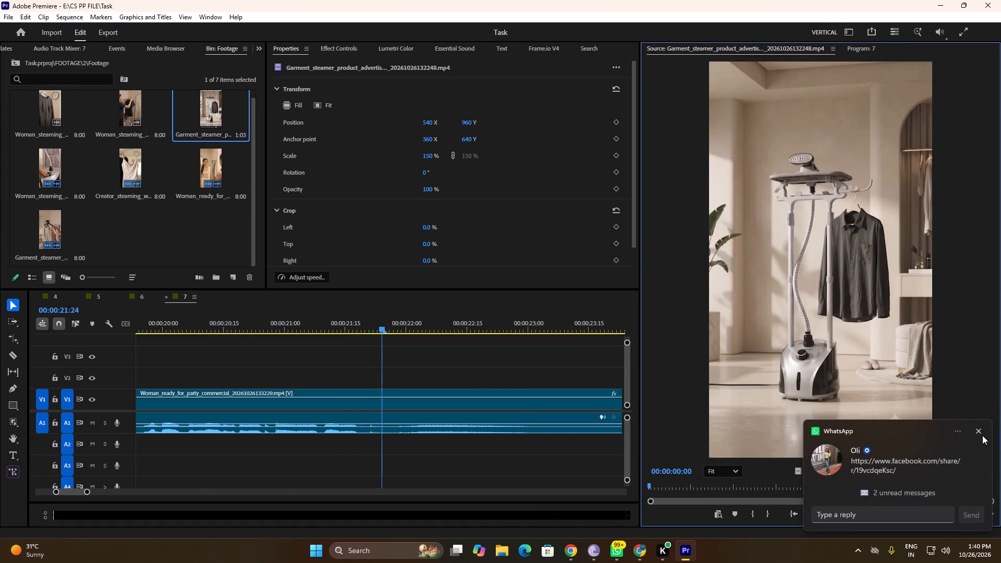
{"action": "left_click", "coordinate": [983, 433]}
{"action": "key", "text": "space"}
{"action": "left_click_drag", "start_coordinate": [652, 485], "coordinate": [695, 485]}
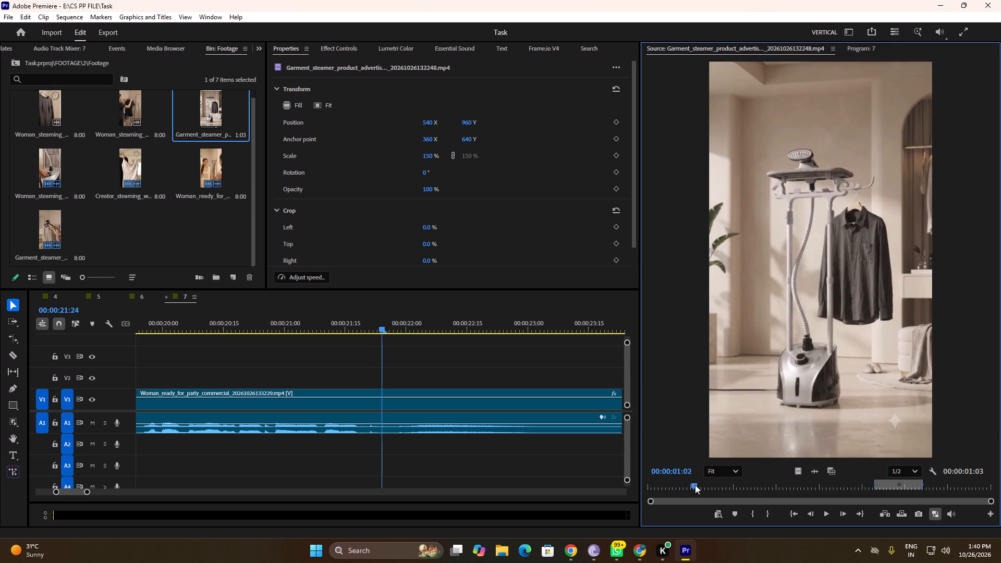
{"action": "left_click_drag", "start_coordinate": [695, 485], "coordinate": [679, 484]}
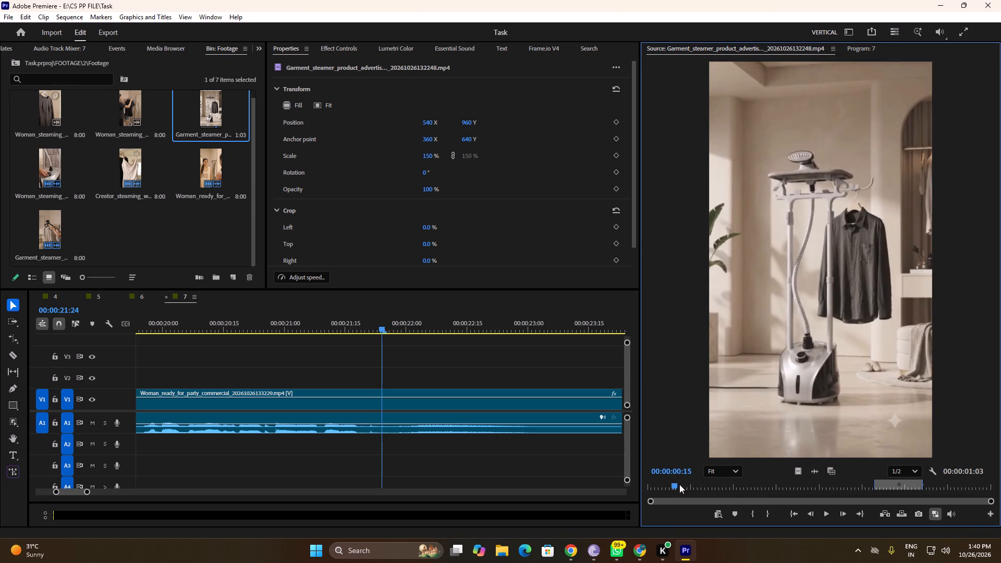
{"action": "left_click_drag", "start_coordinate": [679, 484], "coordinate": [746, 492]}
{"action": "key", "text": "o"}
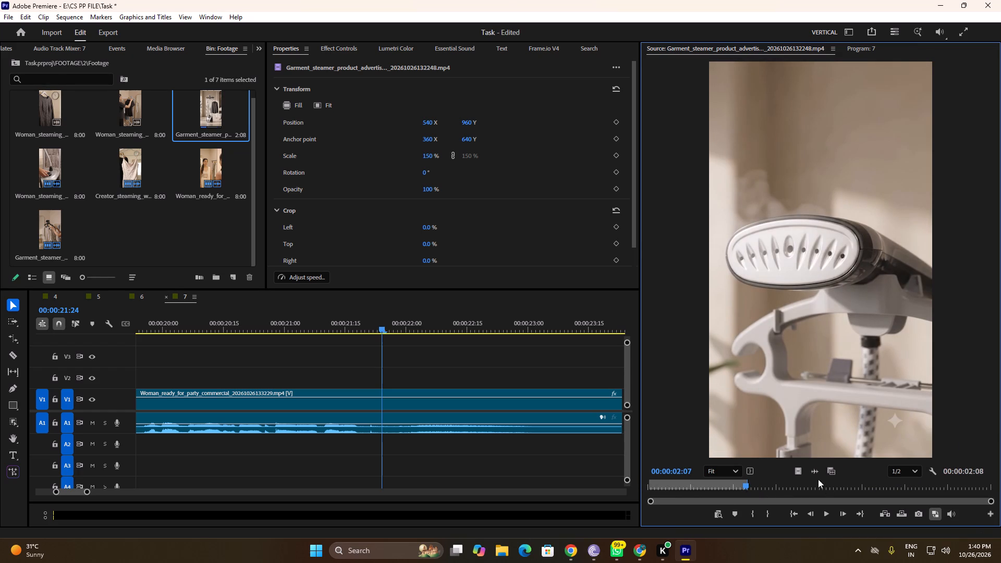
Place the opening wide shot, video only, on V2 over the Woman_ready_for_party clip, starting at about 00:00:21:22.
{"action": "left_click_drag", "start_coordinate": [797, 472], "coordinate": [361, 383]}
{"action": "left_click_drag", "start_coordinate": [384, 322], "coordinate": [272, 320]}
{"action": "key", "text": "space"}
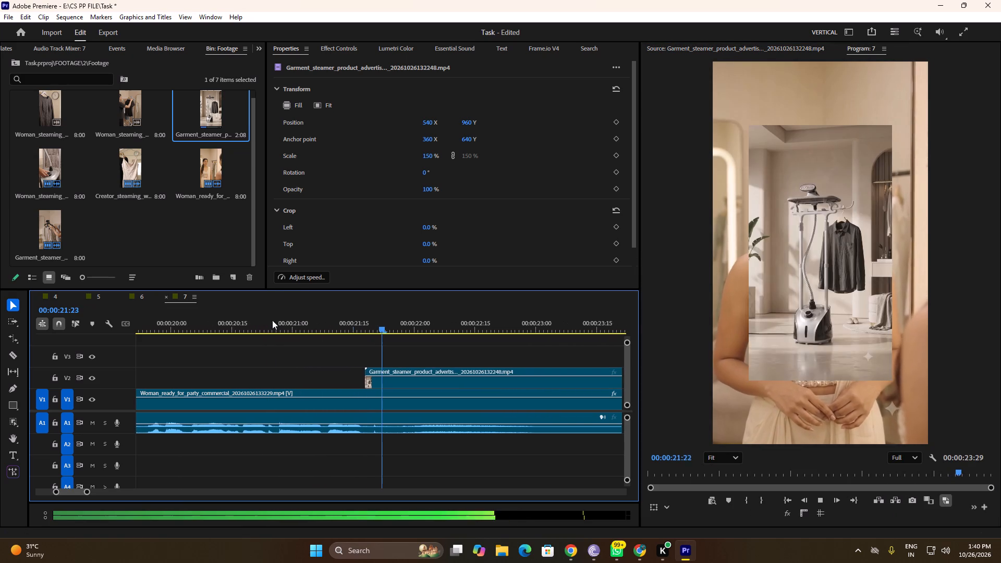
{"action": "scroll", "coordinate": [293, 351], "scroll_direction": "down", "scroll_amount": 7, "text": "alt"}
{"action": "key", "text": "space"}
{"action": "left_click", "coordinate": [331, 381]}
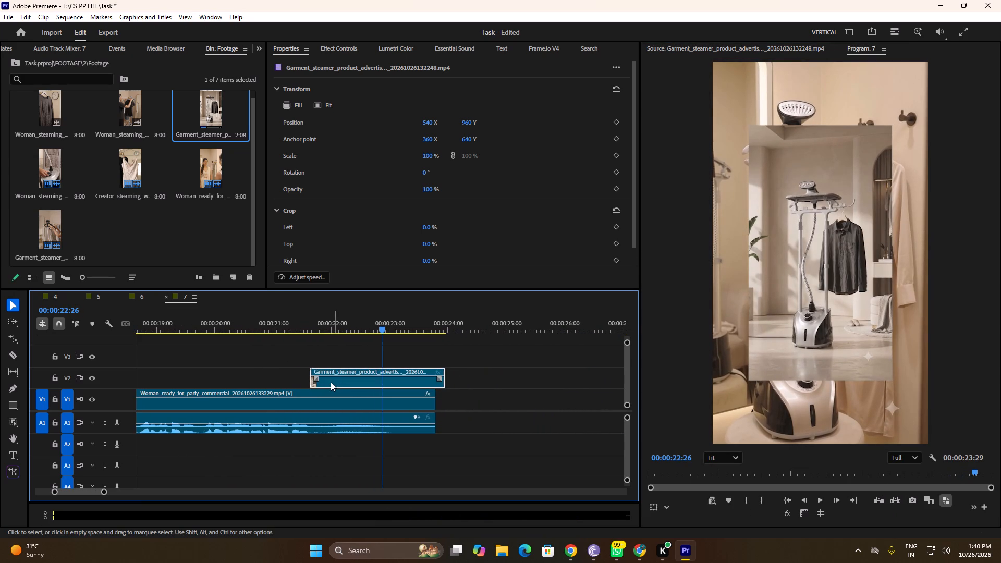
{"action": "left_click_drag", "start_coordinate": [331, 382], "coordinate": [337, 382]}
Apply Fill frame to the closing wide shot on V2 and play it back.
{"action": "right_click", "coordinate": [341, 381]}
{"action": "left_click", "coordinate": [367, 434]}
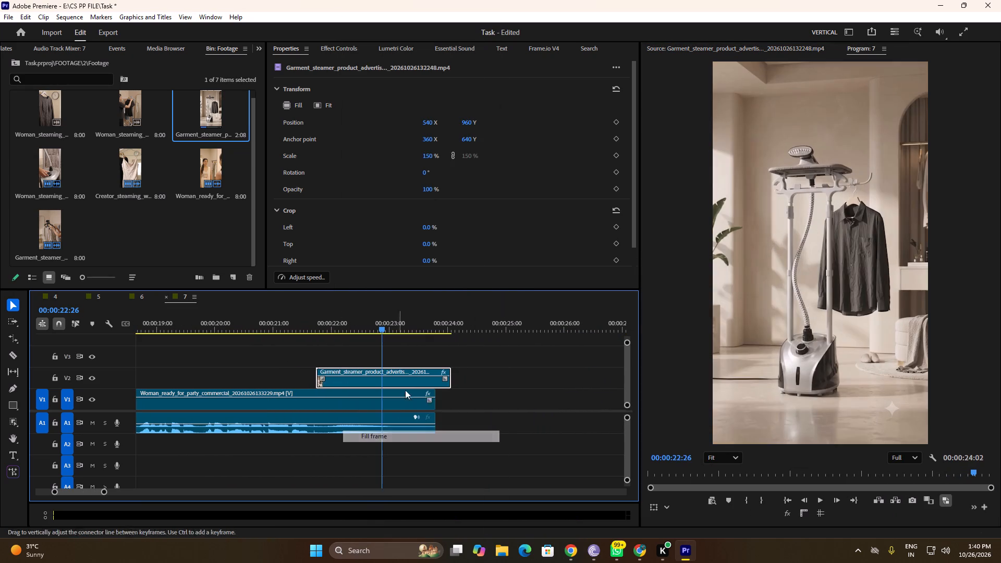
{"action": "left_click_drag", "start_coordinate": [386, 322], "coordinate": [296, 327]}
{"action": "key", "text": "space"}
{"action": "scroll", "coordinate": [341, 356], "scroll_direction": "up", "scroll_amount": 8, "text": "alt"}
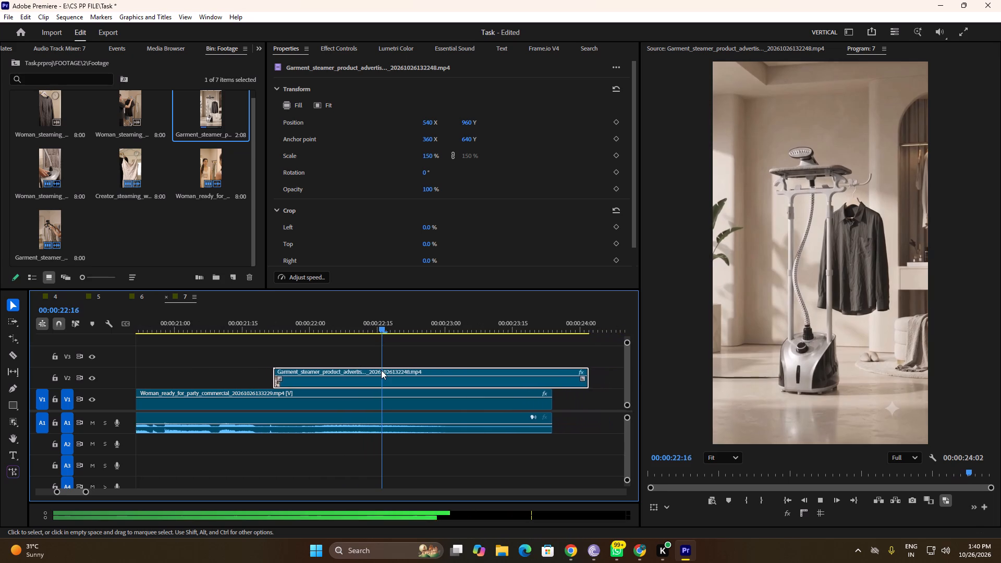
{"action": "key", "text": "space"}
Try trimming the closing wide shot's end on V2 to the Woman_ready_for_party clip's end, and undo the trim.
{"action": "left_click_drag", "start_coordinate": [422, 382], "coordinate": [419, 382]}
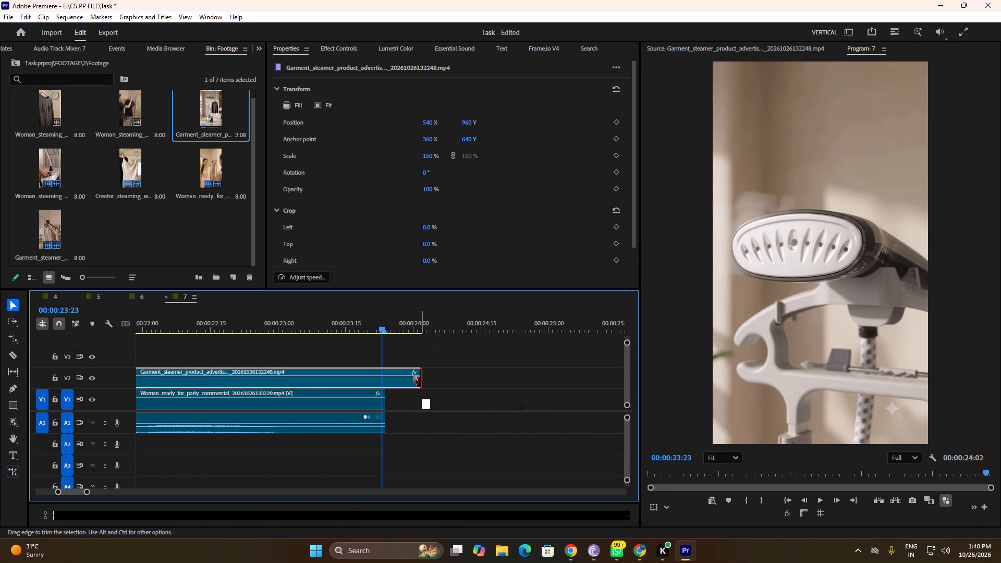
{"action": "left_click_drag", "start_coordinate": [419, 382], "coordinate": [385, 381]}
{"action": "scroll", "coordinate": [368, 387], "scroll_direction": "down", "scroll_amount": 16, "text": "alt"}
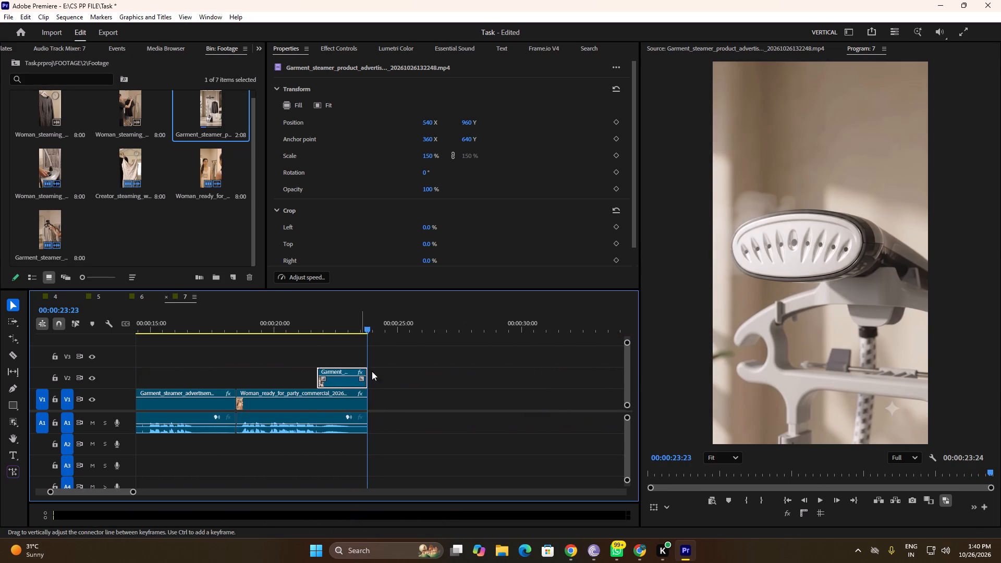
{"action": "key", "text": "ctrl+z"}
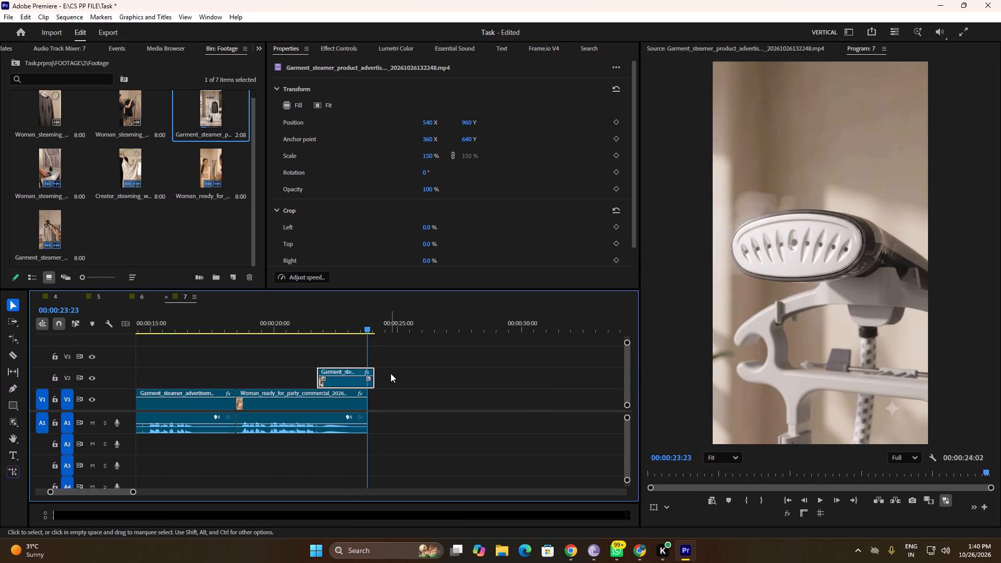
Rate stretch the closing wide shot's end on V2 to the Woman_ready_for_party clip's end at about 00:00:23:24.
{"action": "key", "text": "r"}
{"action": "left_click_drag", "start_coordinate": [373, 379], "coordinate": [366, 379]}
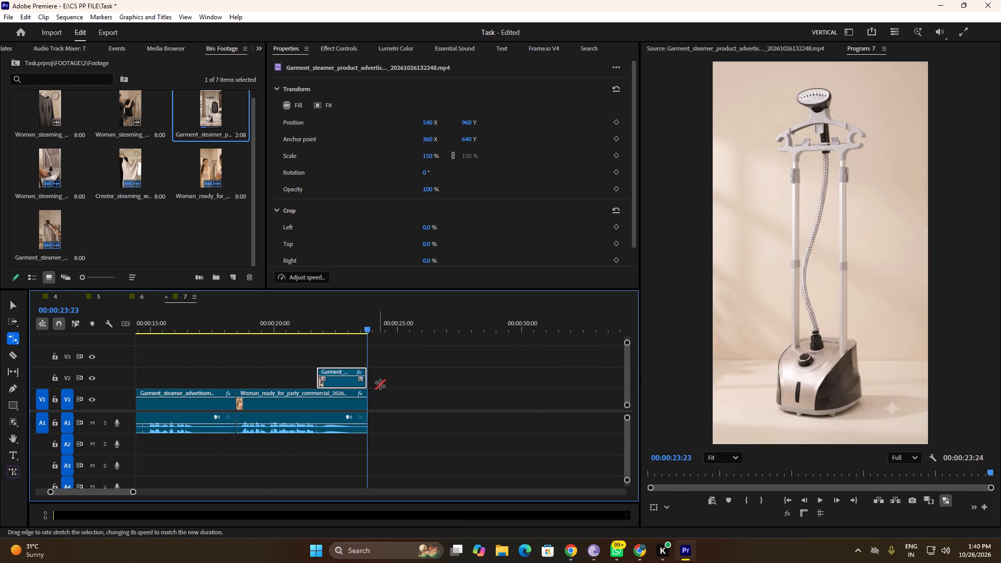
{"action": "left_click", "coordinate": [366, 381]}
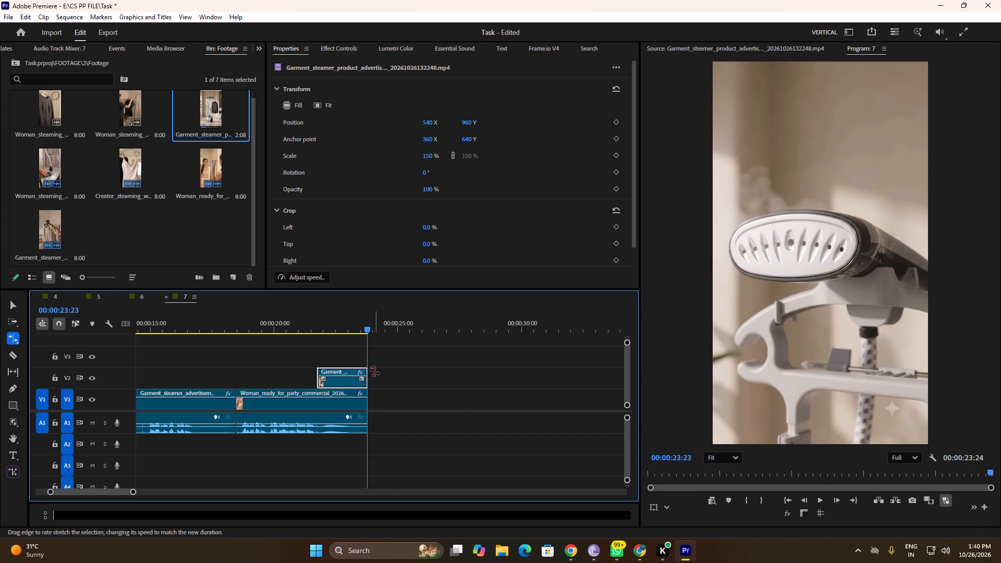
Play back the closing wide shot on V2 and trim its end to about 00:00:22:27, cutting off the steamer-head close-up.
{"action": "key", "text": "v"}
{"action": "left_click_drag", "start_coordinate": [367, 319], "coordinate": [285, 325]}
{"action": "key", "text": "space"}
{"action": "scroll", "coordinate": [358, 366], "scroll_direction": "up", "scroll_amount": 20, "text": "alt"}
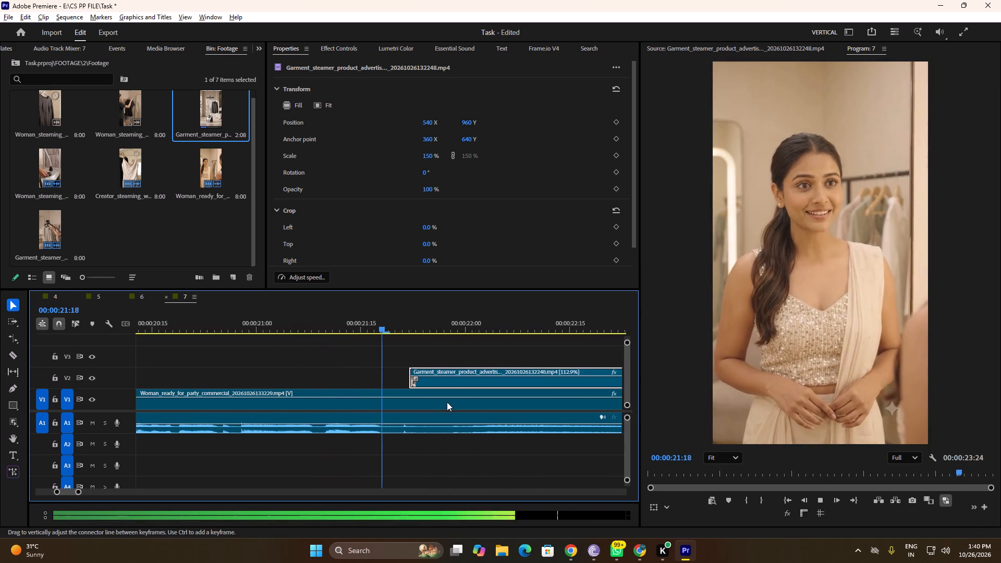
{"action": "key", "text": "space"}
{"action": "key", "text": "space"}
{"action": "key", "text": "space"}
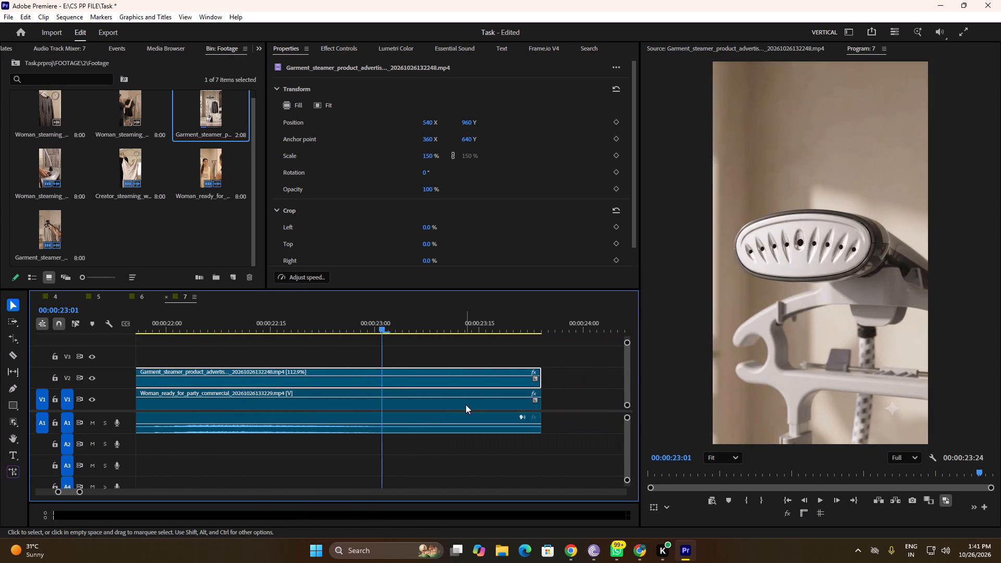
{"action": "left_click_drag", "start_coordinate": [381, 325], "coordinate": [345, 330]}
{"action": "left_click_drag", "start_coordinate": [546, 380], "coordinate": [362, 373]}
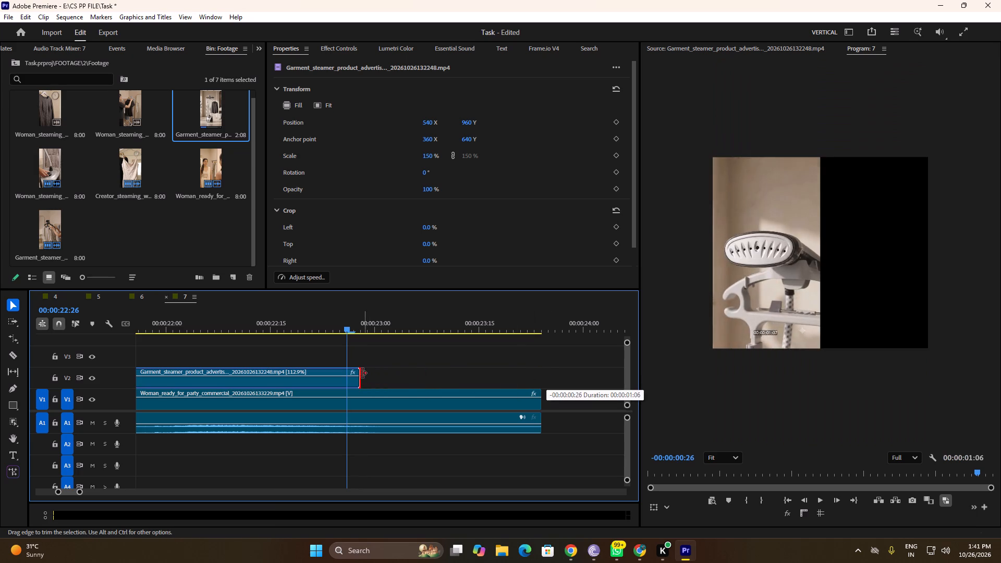
{"action": "left_click_drag", "start_coordinate": [362, 373], "coordinate": [359, 373]}
Play back the trimmed closing shot and rate stretch its end on V2 to about 00:00:23:03.
{"action": "key", "text": "space"}
{"action": "key", "text": "space"}
{"action": "left_click_drag", "start_coordinate": [382, 320], "coordinate": [249, 331]}
{"action": "key", "text": "space"}
{"action": "key", "text": "space"}
{"action": "key", "text": "space"}
{"action": "key", "text": "space"}
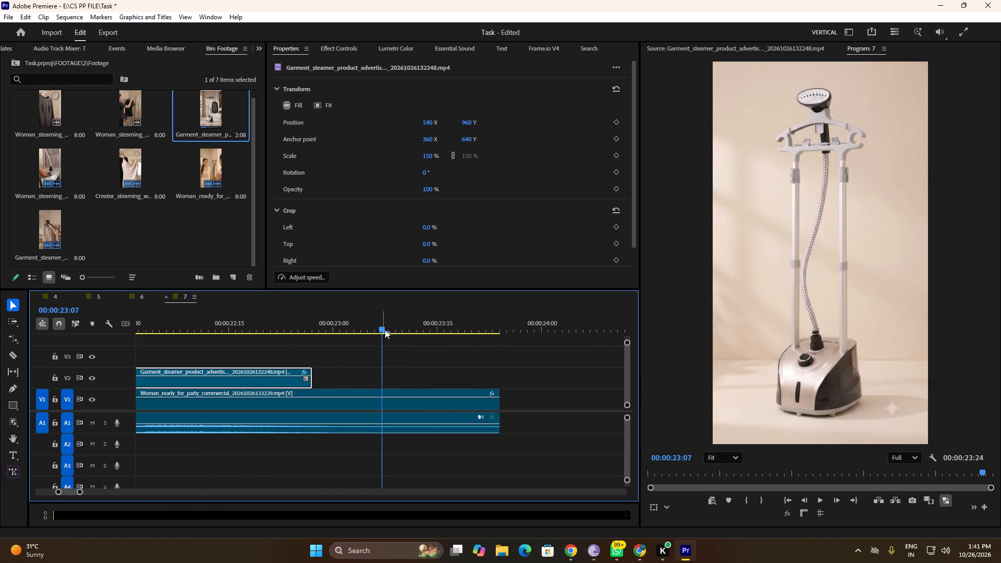
{"action": "left_click_drag", "start_coordinate": [385, 324], "coordinate": [355, 326]}
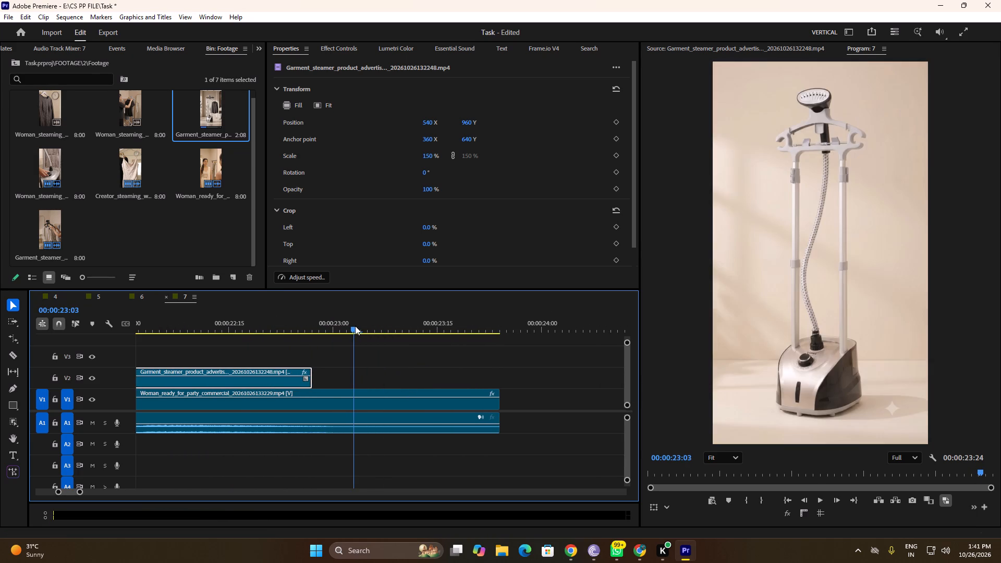
{"action": "left_click_drag", "start_coordinate": [355, 326], "coordinate": [356, 327]}
{"action": "key", "text": "r"}
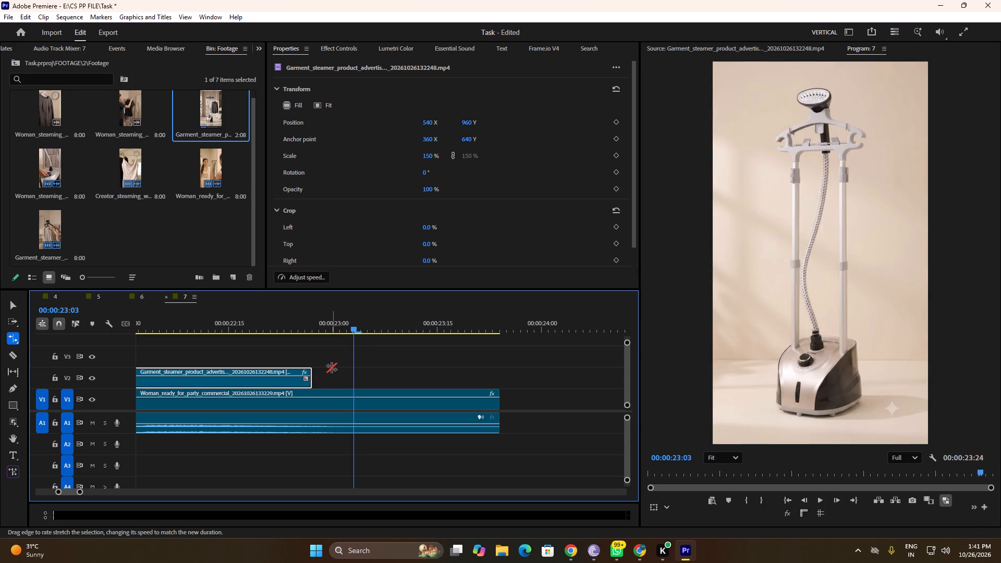
{"action": "left_click_drag", "start_coordinate": [309, 376], "coordinate": [353, 376]}
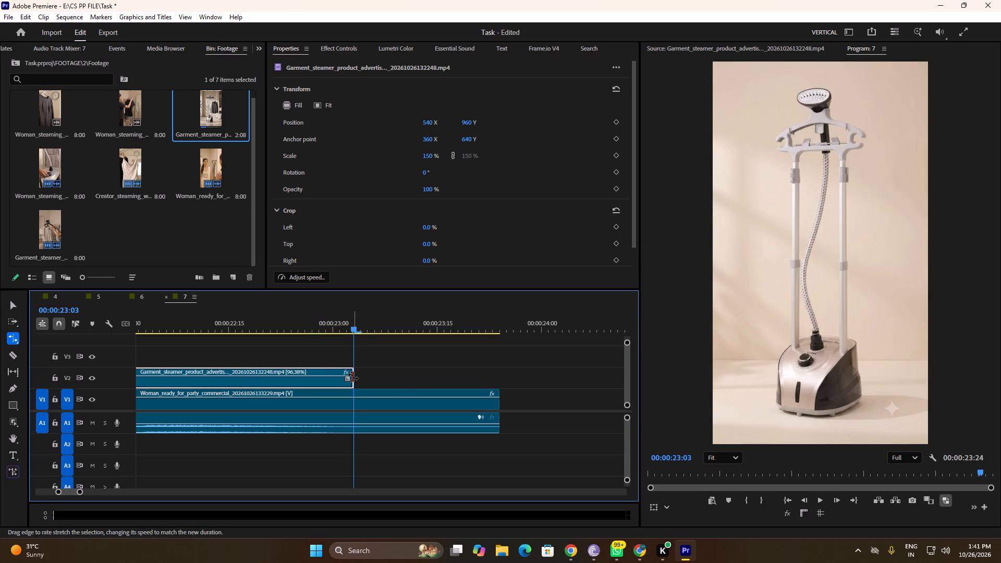
{"action": "key", "text": "v"}
Copy the We Will Never Die instrumental music clip from sequence 6 and paste it onto A2 of sequence 7 at about 00:00:25:03.
{"action": "scroll", "coordinate": [354, 395], "scroll_direction": "down", "scroll_amount": 20, "text": "alt"}
{"action": "scroll", "coordinate": [354, 395], "scroll_direction": "down", "scroll_amount": 9, "text": "alt"}
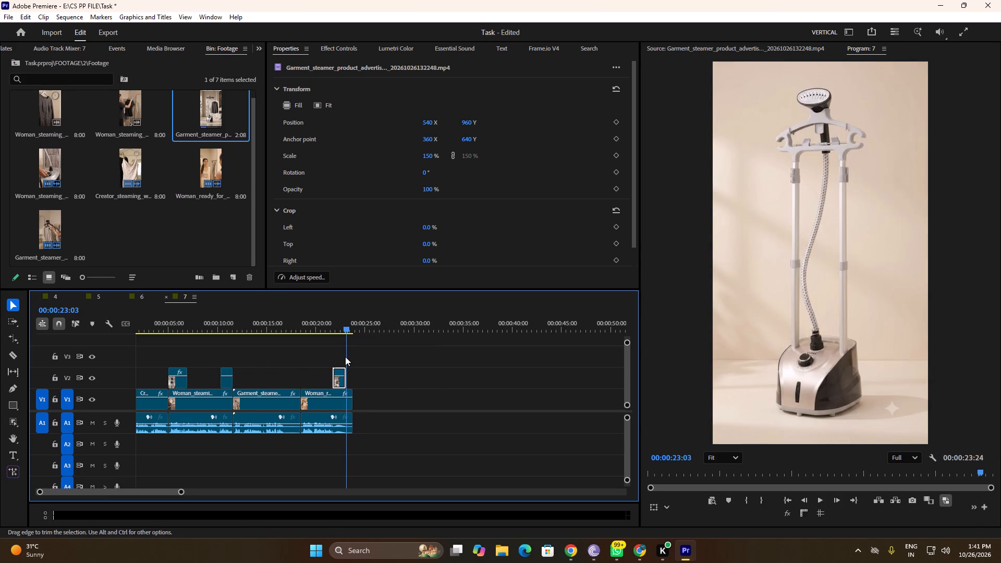
{"action": "left_click_drag", "start_coordinate": [349, 325], "coordinate": [0, 345]}
{"action": "key", "text": "space"}
{"action": "scroll", "coordinate": [163, 380], "scroll_direction": "up", "scroll_amount": 5, "text": "alt"}
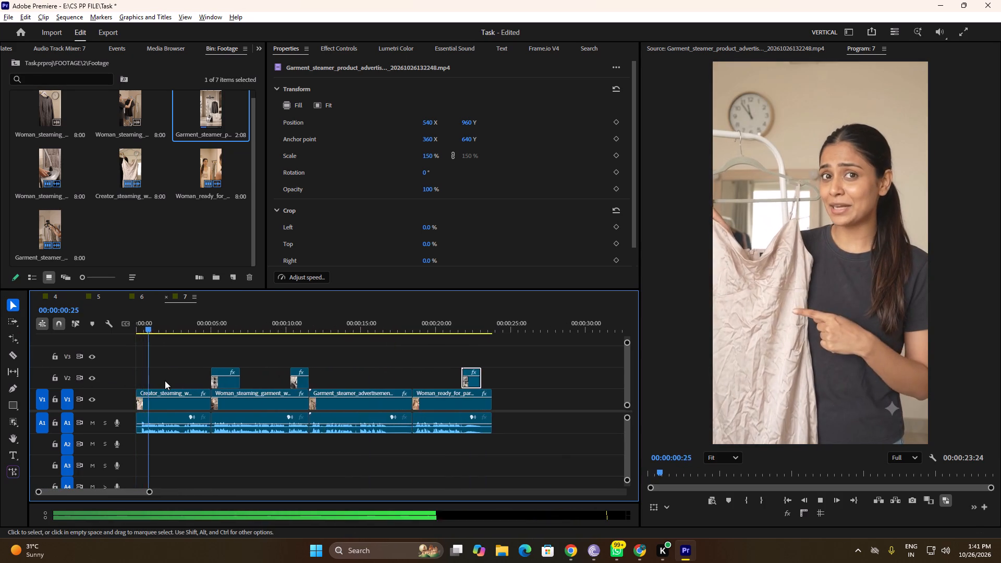
{"action": "scroll", "coordinate": [165, 381], "scroll_direction": "up", "scroll_amount": 8, "text": "alt"}
{"action": "key", "text": "space"}
{"action": "left_click", "coordinate": [140, 298]}
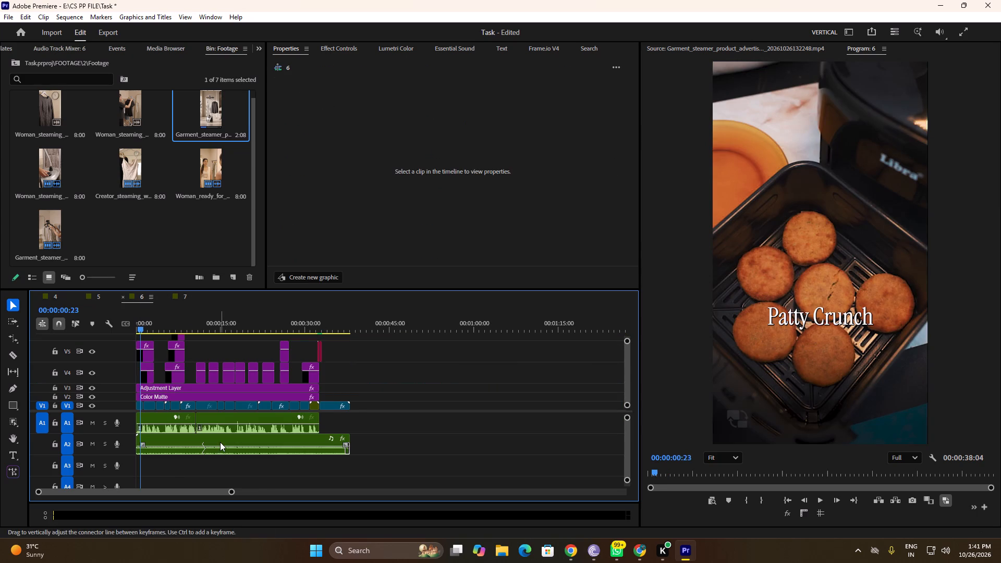
{"action": "left_click", "coordinate": [220, 442]}
{"action": "key", "text": "ctrl+c"}
{"action": "left_click", "coordinate": [182, 298]}
{"action": "scroll", "coordinate": [228, 378], "scroll_direction": "down", "scroll_amount": 3, "text": "alt"}
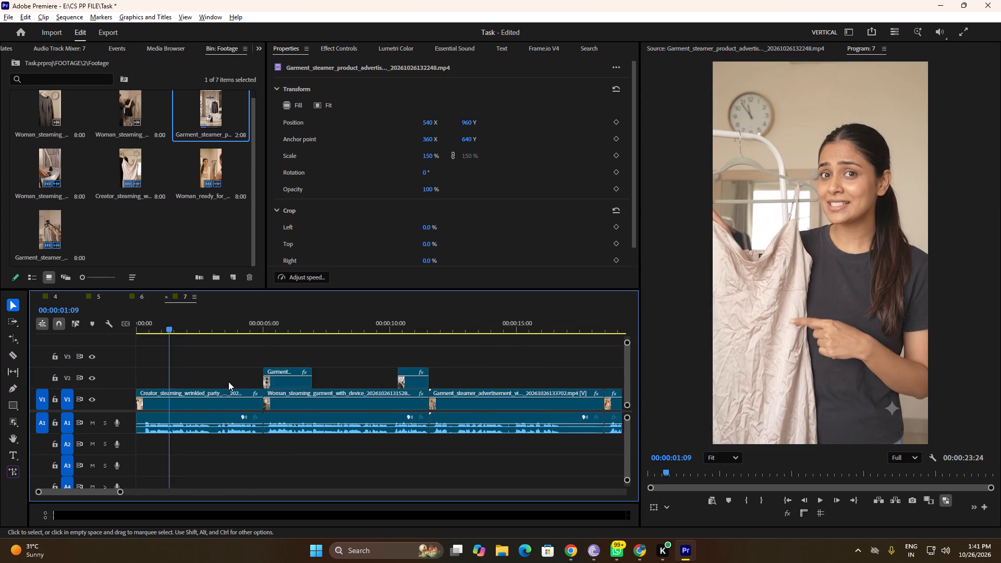
{"action": "scroll", "coordinate": [228, 382], "scroll_direction": "down", "scroll_amount": 8, "text": "alt"}
{"action": "left_click_drag", "start_coordinate": [149, 327], "coordinate": [409, 383]}
{"action": "key", "text": "ctrl+v"}
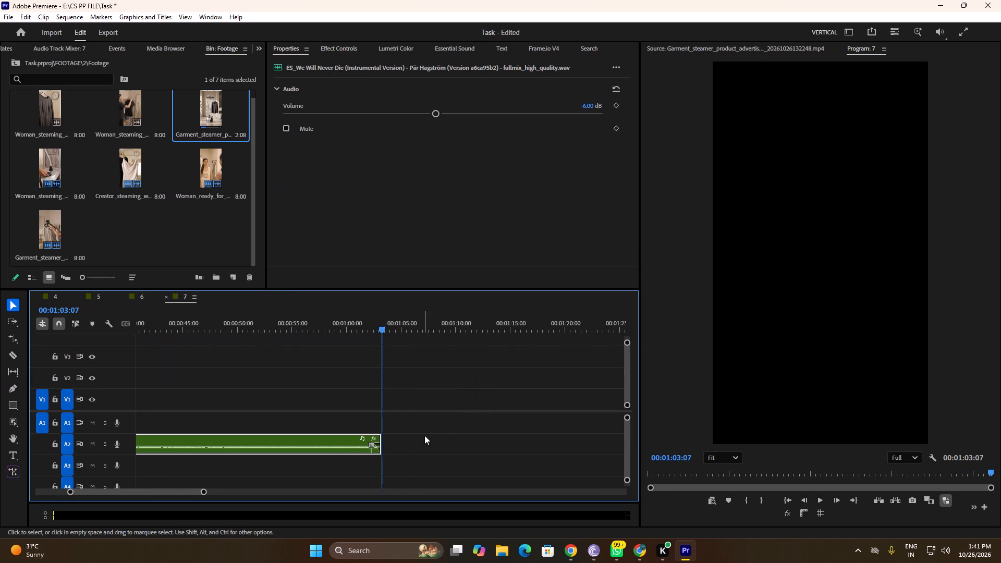
Move the music clip on A2 to the start of the sequence and play back the opening with it.
{"action": "scroll", "coordinate": [316, 447], "scroll_direction": "down", "scroll_amount": 11, "text": "alt"}
{"action": "left_click_drag", "start_coordinate": [262, 437], "coordinate": [175, 435]}
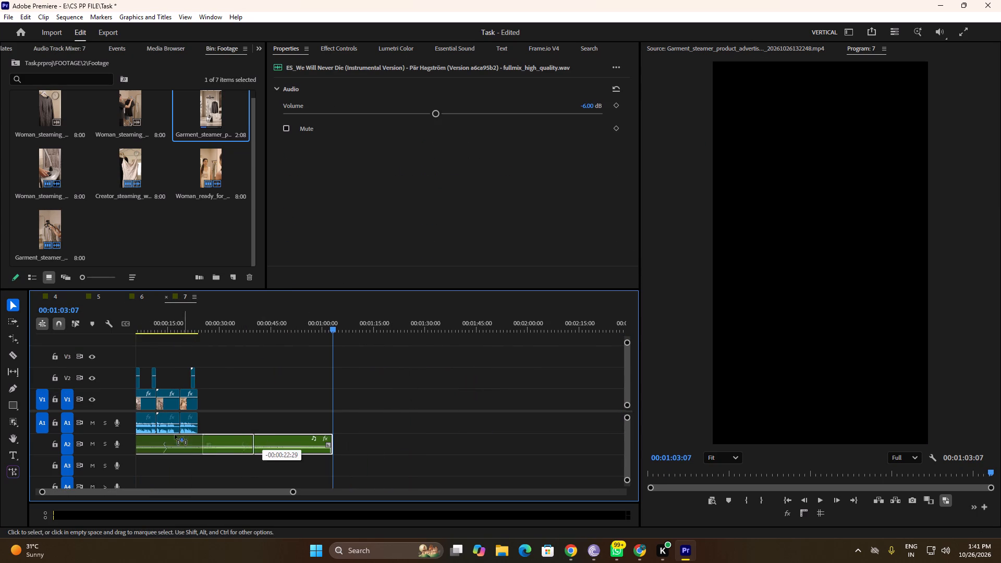
{"action": "left_click_drag", "start_coordinate": [175, 435], "coordinate": [128, 442]}
{"action": "left_click_drag", "start_coordinate": [349, 322], "coordinate": [13, 336]}
{"action": "key", "text": "space"}
{"action": "scroll", "coordinate": [193, 404], "scroll_direction": "up", "scroll_amount": 11, "text": "alt"}
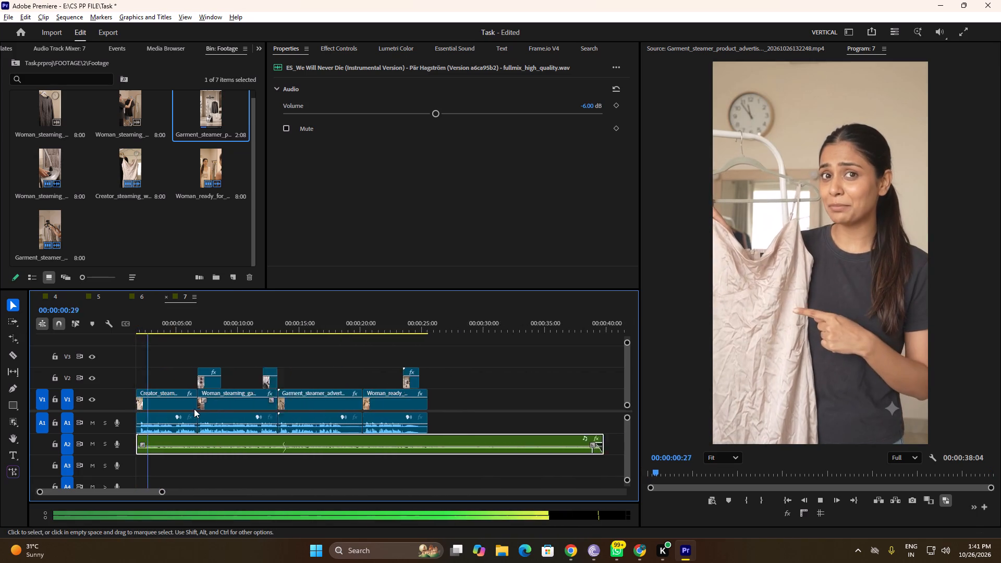
{"action": "scroll", "coordinate": [194, 409], "scroll_direction": "up", "scroll_amount": 11, "text": "alt"}
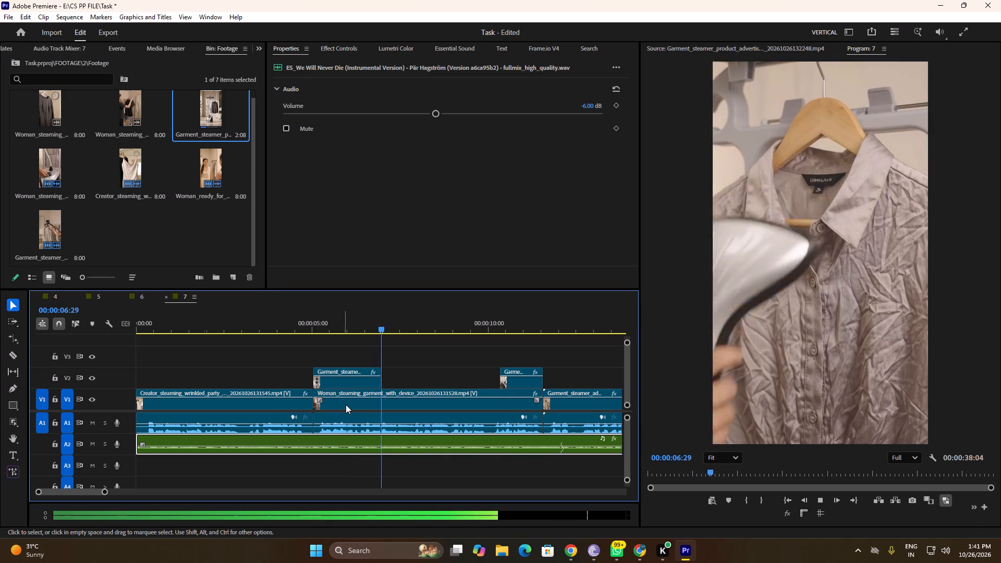
{"action": "scroll", "coordinate": [363, 400], "scroll_direction": "down", "scroll_amount": 8, "text": "alt"}
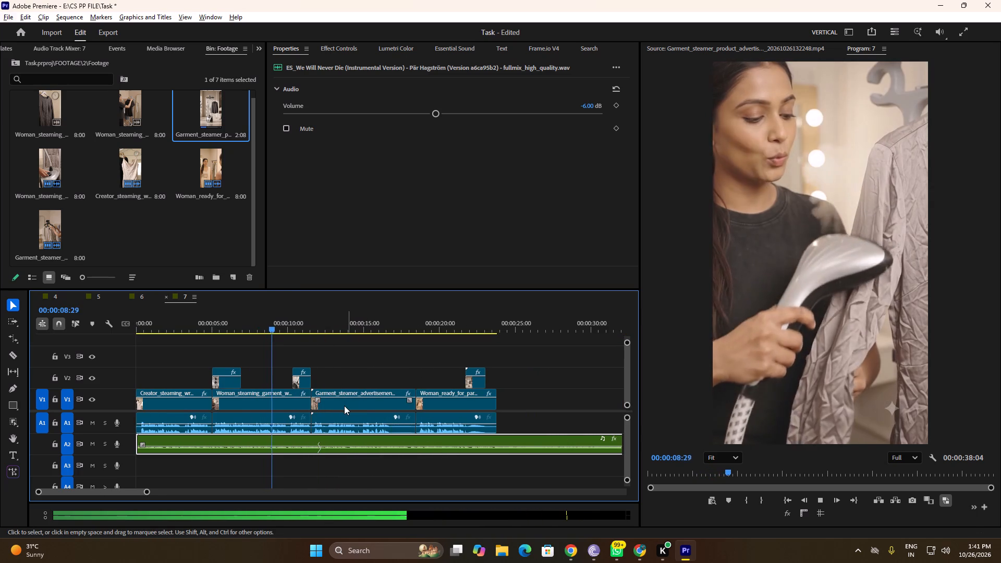
{"action": "key", "text": "space"}
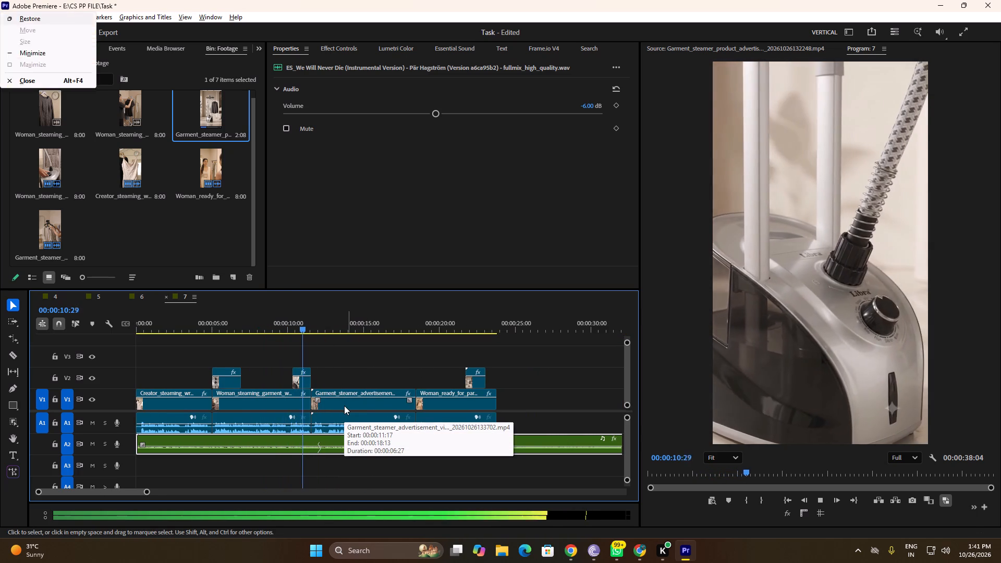
Replay the lead-in to the steamer-base close-up on V2 and move that shot earlier to start at about 00:00:10:02.
{"action": "scroll", "coordinate": [321, 402], "scroll_direction": "up", "scroll_amount": 10, "text": "alt"}
{"action": "key", "text": "space"}
{"action": "left_click_drag", "start_coordinate": [376, 325], "coordinate": [300, 337]}
{"action": "key", "text": "space"}
{"action": "scroll", "coordinate": [312, 358], "scroll_direction": "up", "scroll_amount": 5, "text": "alt"}
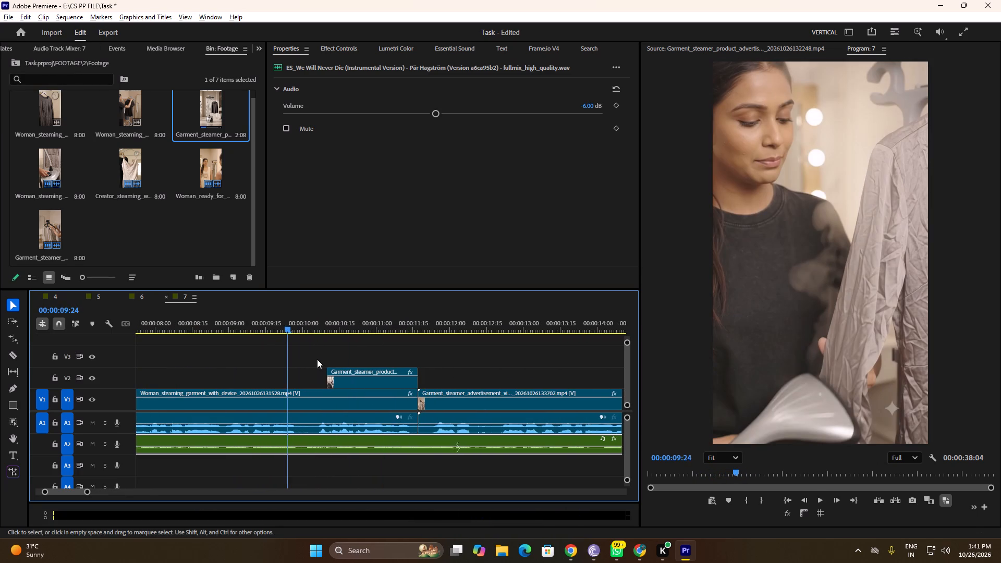
{"action": "scroll", "coordinate": [317, 359], "scroll_direction": "up", "scroll_amount": 4, "text": "alt"}
{"action": "key", "text": "space"}
{"action": "key", "text": "space"}
{"action": "key", "text": "space"}
{"action": "key", "text": "space"}
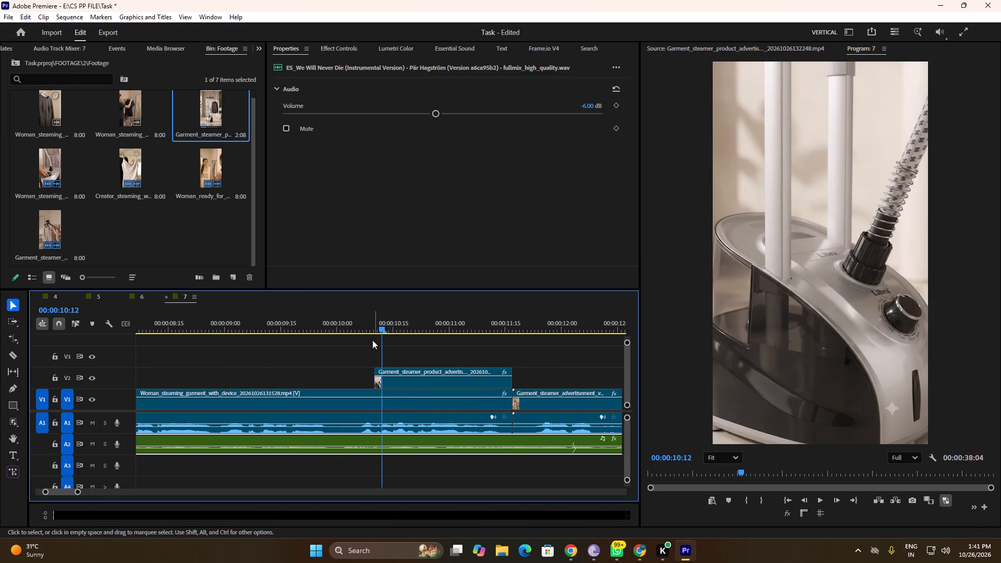
{"action": "left_click_drag", "start_coordinate": [383, 329], "coordinate": [292, 337]}
{"action": "key", "text": "space"}
{"action": "key", "text": "space"}
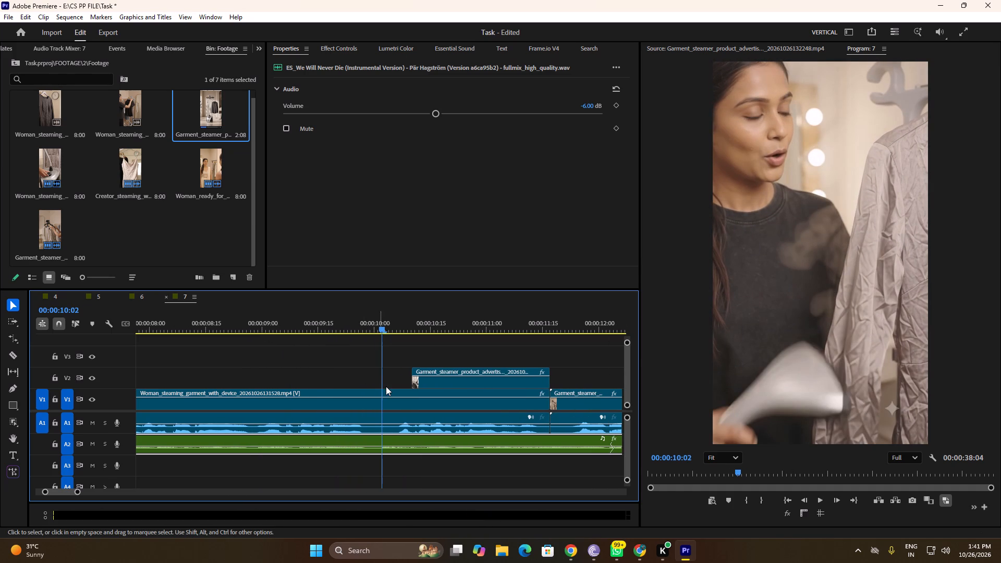
{"action": "left_click", "coordinate": [457, 381]}
{"action": "left_click_drag", "start_coordinate": [470, 385], "coordinate": [437, 383]}
Rate stretch the steamer-base close-up's end to the Woman_steaming_garment clip's end at about 00:00:11:17 and play it back.
{"action": "key", "text": "r"}
{"action": "left_click_drag", "start_coordinate": [516, 376], "coordinate": [546, 378]}
{"action": "key", "text": "v"}
{"action": "left_click_drag", "start_coordinate": [374, 322], "coordinate": [336, 328]}
{"action": "key", "text": "space"}
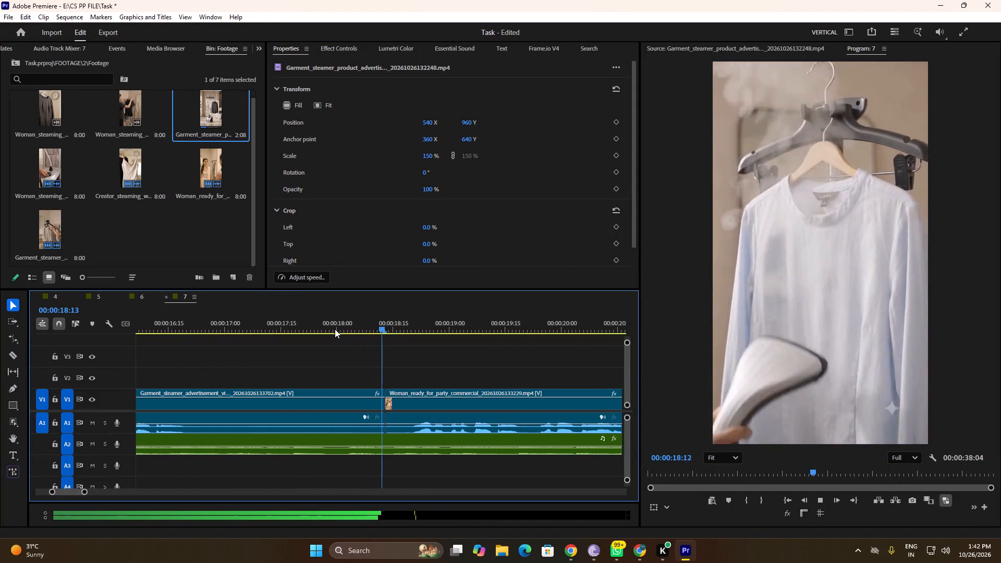
Play through to the end of the cut and trim the music clip's end on A2 to 00:00:24:00.
{"action": "scroll", "coordinate": [418, 386], "scroll_direction": "down", "scroll_amount": 5, "text": "alt"}
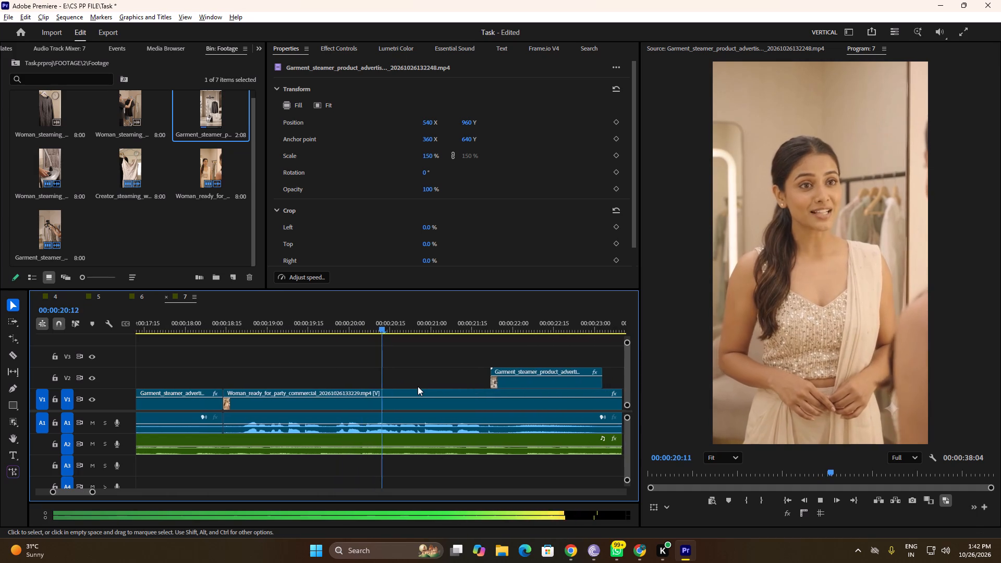
{"action": "scroll", "coordinate": [418, 386], "scroll_direction": "down", "scroll_amount": 2, "text": "alt"}
{"action": "scroll", "coordinate": [416, 387], "scroll_direction": "up", "scroll_amount": 14, "text": "alt"}
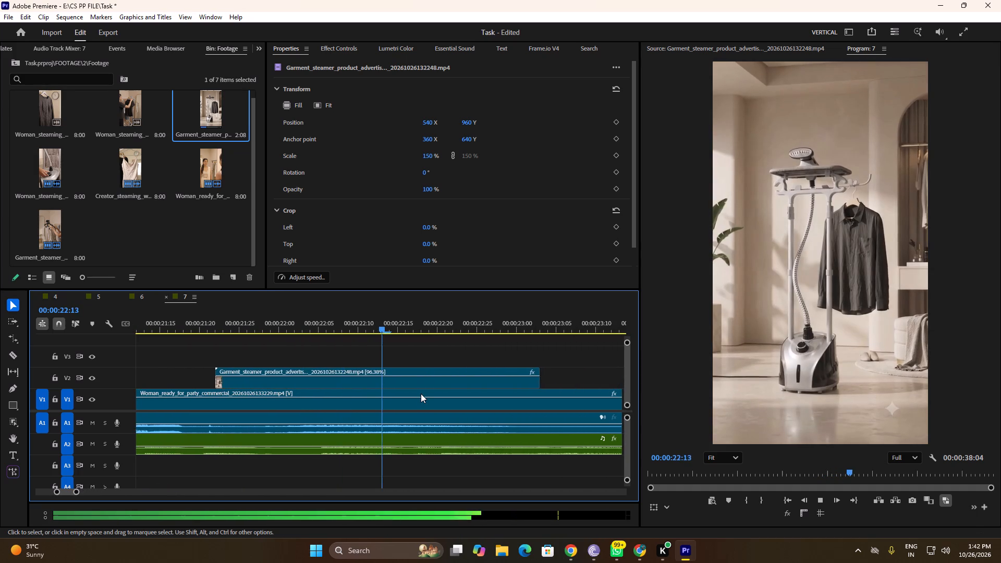
{"action": "key", "text": "space"}
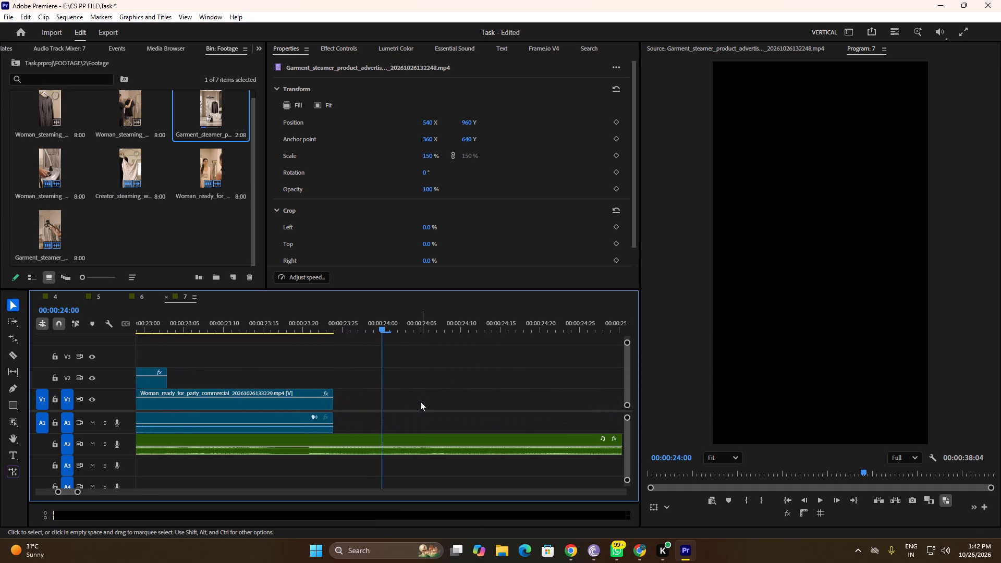
{"action": "scroll", "coordinate": [418, 406], "scroll_direction": "down", "scroll_amount": 20, "text": "alt"}
{"action": "scroll", "coordinate": [418, 406], "scroll_direction": "down", "scroll_amount": 13, "text": "alt"}
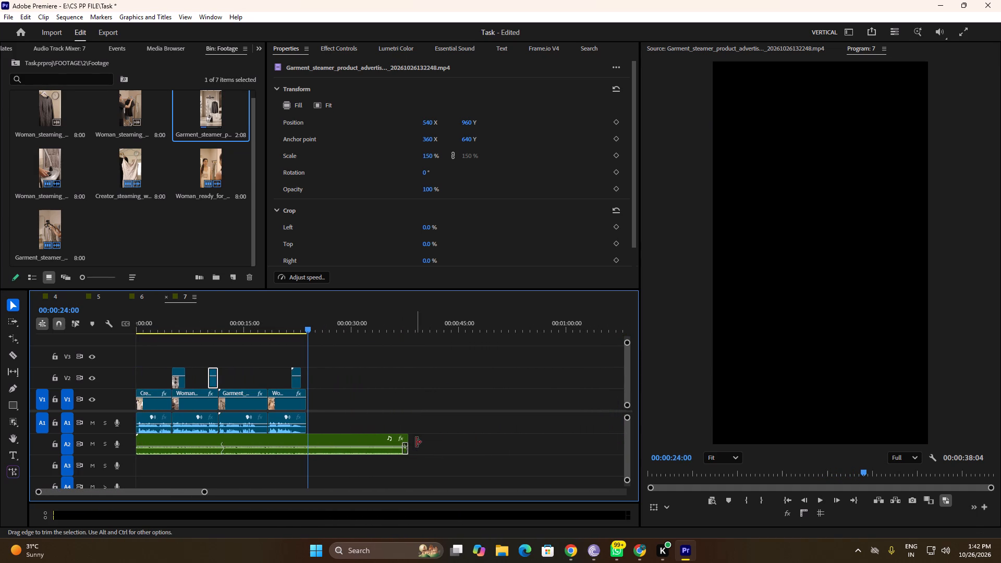
{"action": "left_click_drag", "start_coordinate": [413, 441], "coordinate": [313, 435]}
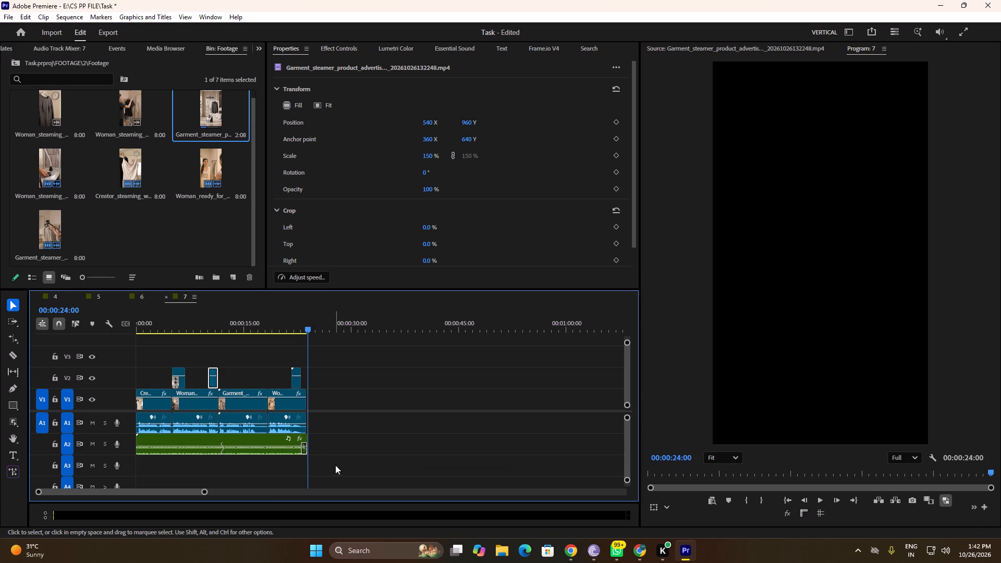
Return the playhead to the start of the sequence and save the project.
{"action": "scroll", "coordinate": [249, 419], "scroll_direction": "up", "scroll_amount": 10, "text": "alt"}
{"action": "left_click_drag", "start_coordinate": [417, 326], "coordinate": [0, 339]}
{"action": "key", "text": "ctrl+s"}
{"action": "key", "text": "ctrl+s"}
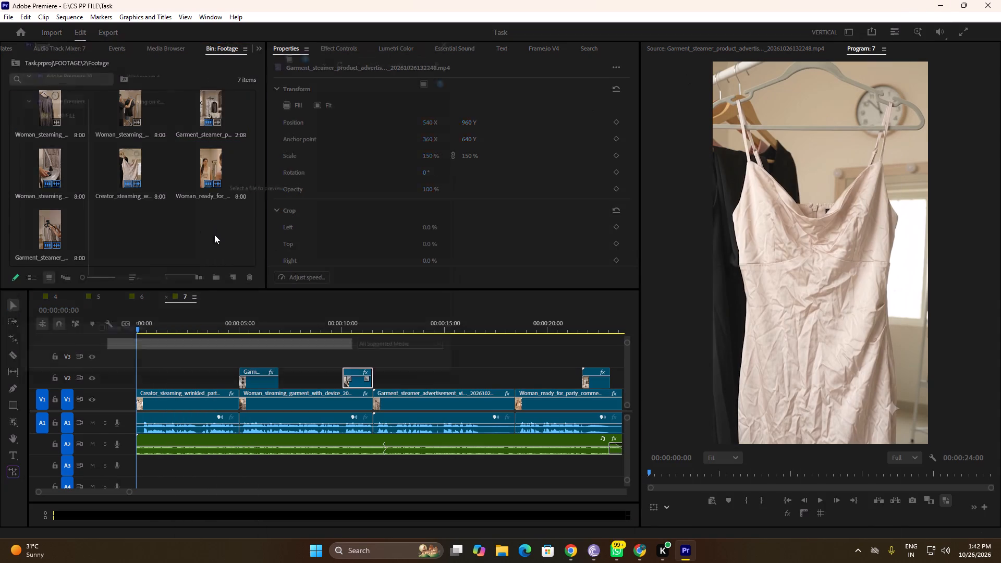
Import the script image "WhatsApp Image 2026-10-25 at 11.15.25" from Downloads into the Footage bin and open it in the Source monitor.
{"action": "scroll", "coordinate": [141, 255], "scroll_direction": "down", "scroll_amount": 2}
{"action": "scroll", "coordinate": [144, 258], "scroll_direction": "up", "scroll_amount": 1}
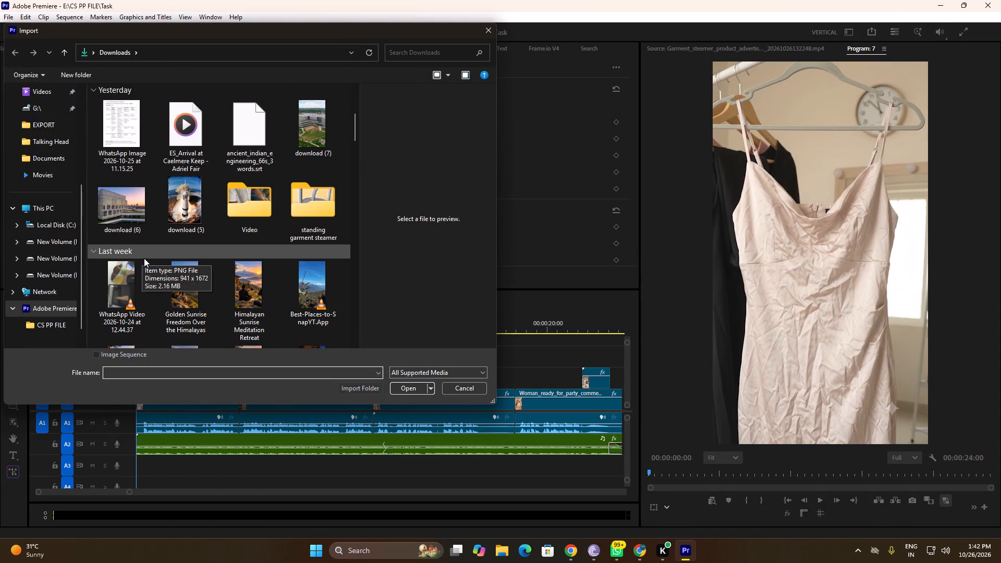
{"action": "left_click", "coordinate": [114, 130]}
{"action": "left_click", "coordinate": [402, 388]}
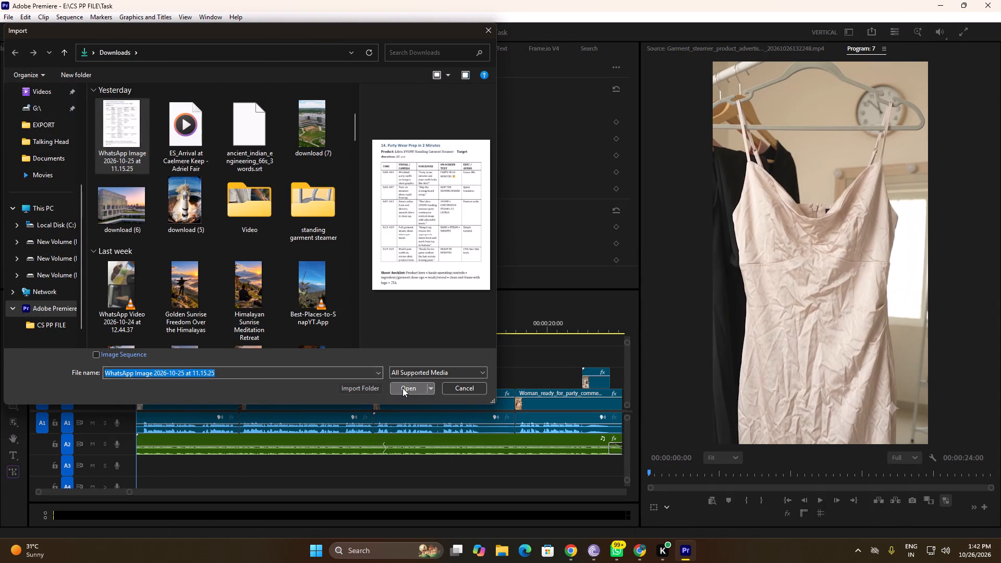
{"action": "double_click", "coordinate": [141, 222]}
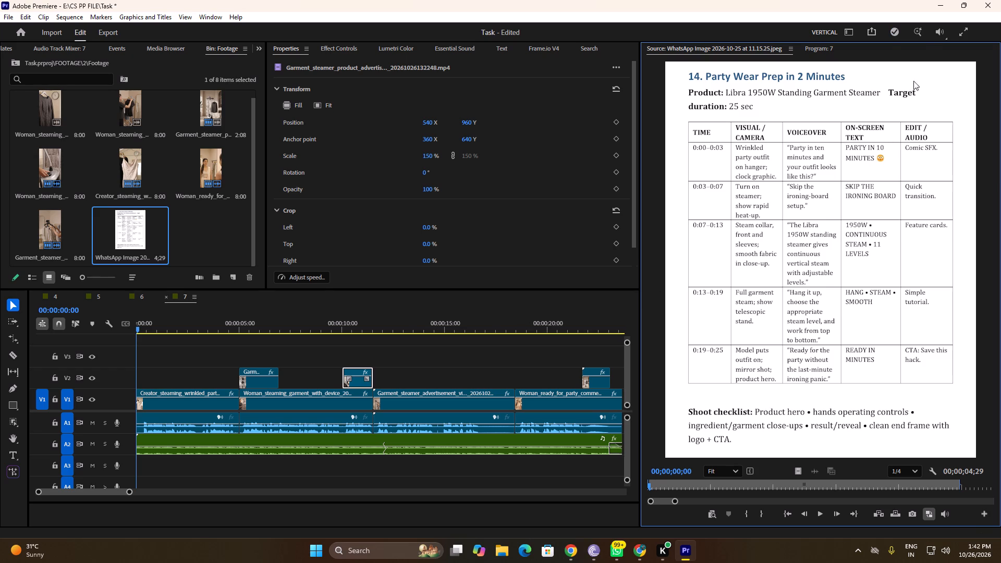
Copy the "Patty Crunch" and "Challenge" title clips from the start of sequence 6 and paste them at the start of sequence 7.
{"action": "left_click", "coordinate": [142, 299]}
{"action": "scroll", "coordinate": [144, 373], "scroll_direction": "up", "scroll_amount": 7, "text": "alt"}
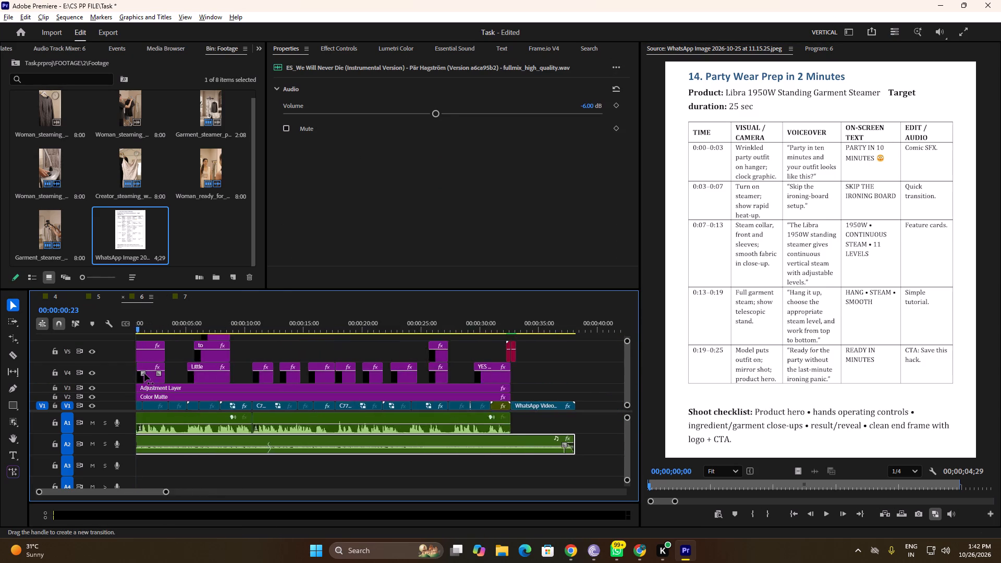
{"action": "scroll", "coordinate": [144, 373], "scroll_direction": "up", "scroll_amount": 5, "text": "alt"}
{"action": "left_click_drag", "start_coordinate": [196, 342], "coordinate": [148, 372]}
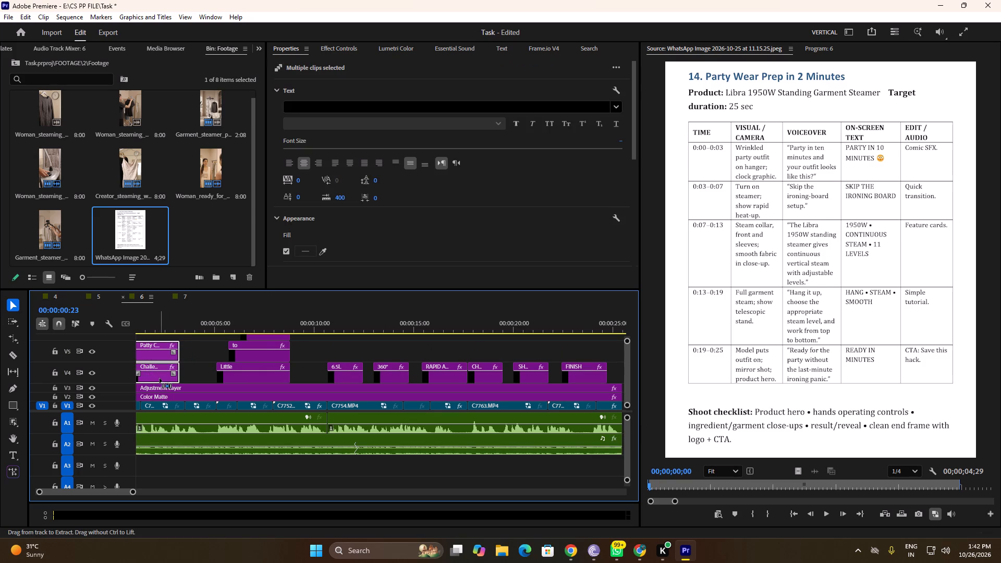
{"action": "key", "text": "ctrl+c"}
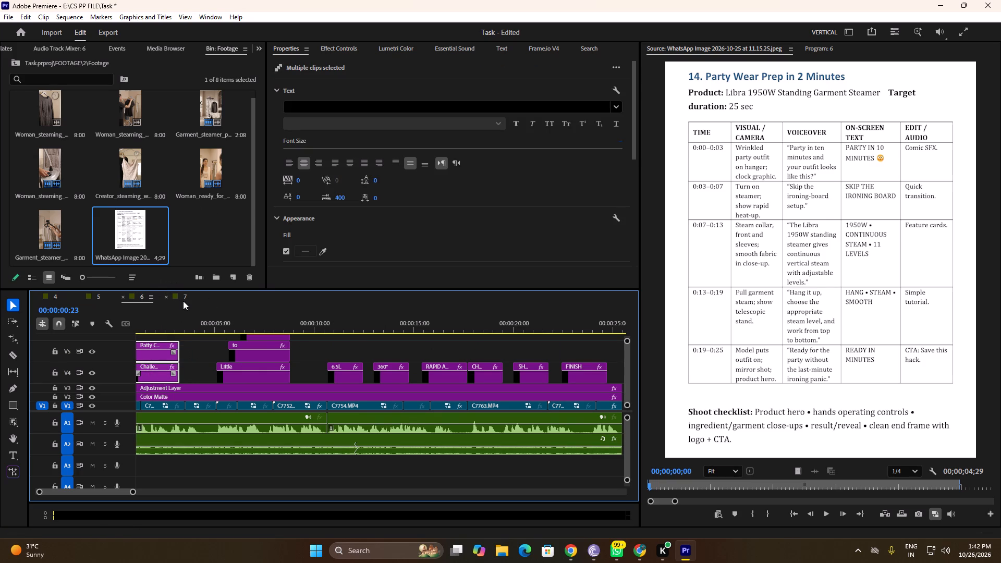
{"action": "left_click", "coordinate": [186, 301]}
{"action": "scroll", "coordinate": [180, 334], "scroll_direction": "down", "scroll_amount": 4, "text": "alt"}
{"action": "key", "text": "ctrl+v"}
Move the pasted titles down so "Patty Crunch" sits on V3 and "Challenge" on V2, and return the playhead to the start.
{"action": "scroll", "coordinate": [173, 359], "scroll_direction": "up", "scroll_amount": 4, "text": "alt"}
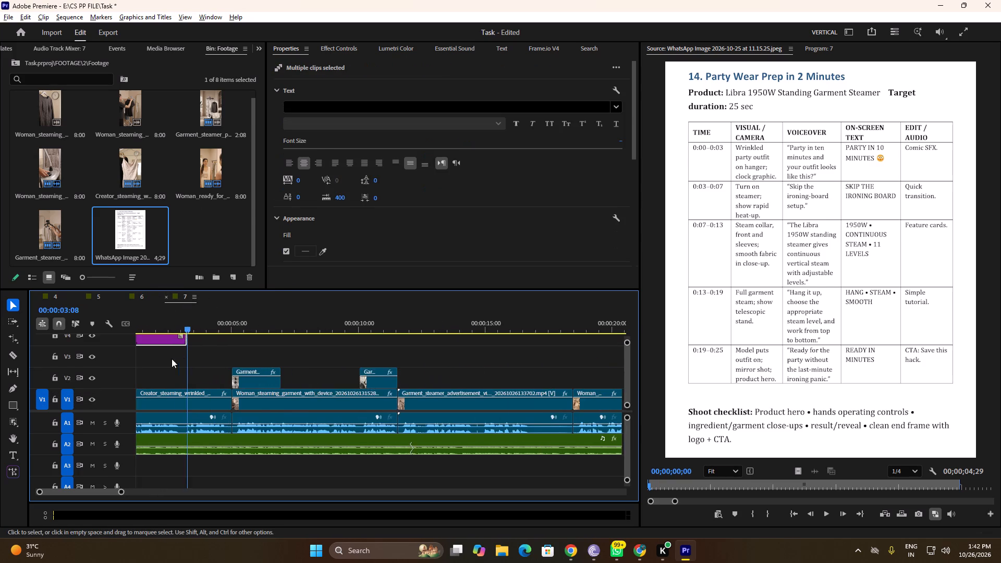
{"action": "scroll", "coordinate": [172, 359], "scroll_direction": "up", "scroll_amount": 7, "text": "alt"}
{"action": "key", "text": "grave"}
{"action": "left_click_drag", "start_coordinate": [147, 232], "coordinate": [143, 265]}
{"action": "scroll", "coordinate": [136, 292], "scroll_direction": "up", "scroll_amount": 12}
{"action": "left_click_drag", "start_coordinate": [247, 80], "coordinate": [0, 117]}
{"action": "key", "text": "grave"}
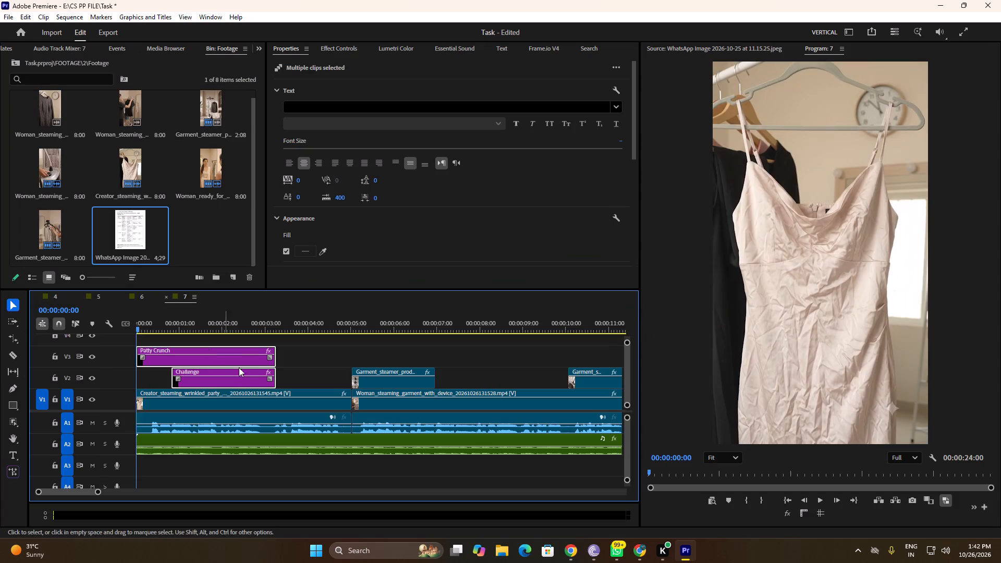
Play the opening of sequence 7 to about 00:00:04:11, replaying it from the start to check title timing against the voiceover.
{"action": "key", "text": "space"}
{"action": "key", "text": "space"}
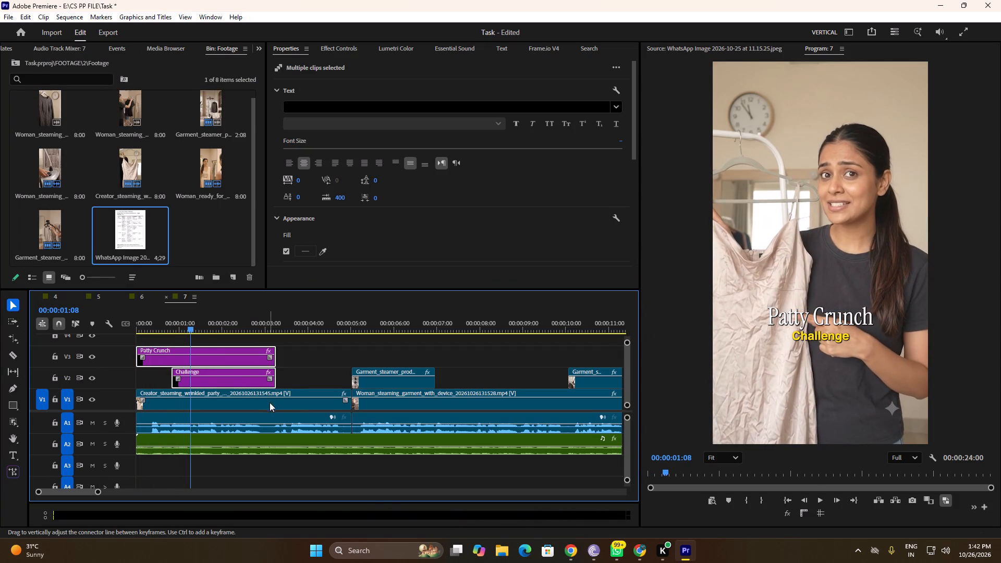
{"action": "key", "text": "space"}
{"action": "scroll", "coordinate": [265, 405], "scroll_direction": "up", "scroll_amount": 11, "text": "alt"}
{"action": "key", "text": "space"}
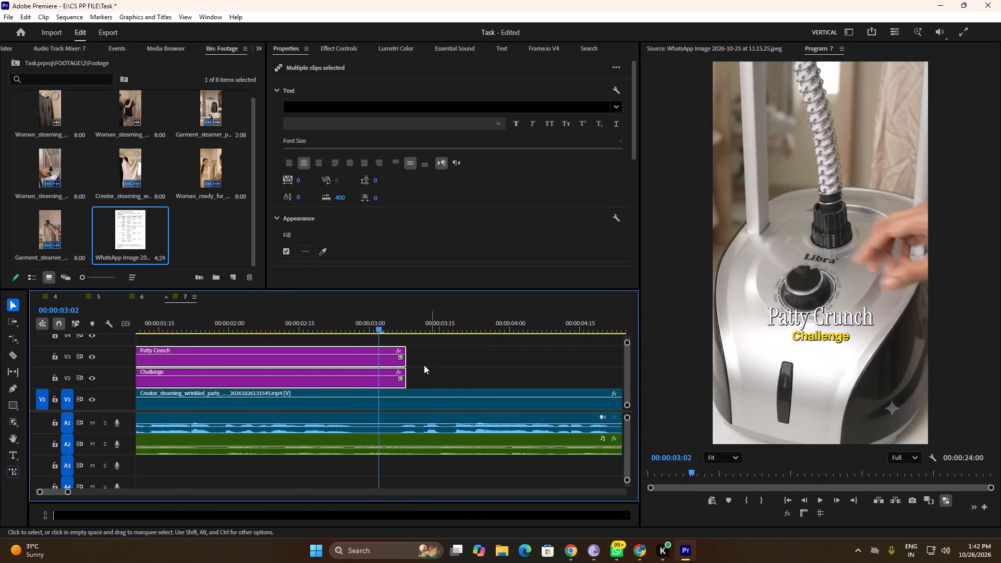
{"action": "left_click_drag", "start_coordinate": [375, 324], "coordinate": [0, 323]}
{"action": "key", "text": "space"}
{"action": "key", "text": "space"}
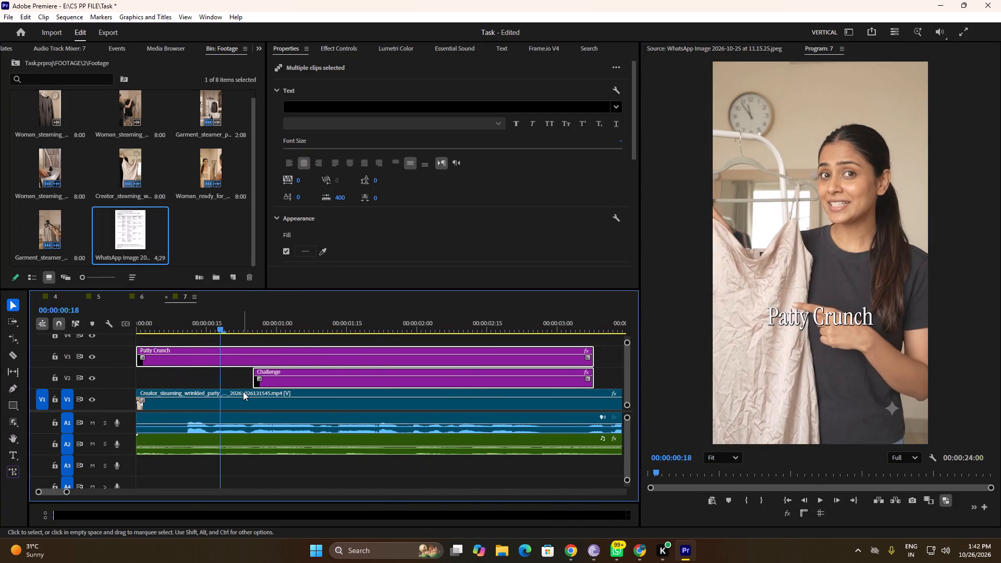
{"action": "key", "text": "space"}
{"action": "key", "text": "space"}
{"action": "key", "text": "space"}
{"action": "scroll", "coordinate": [243, 391], "scroll_direction": "down", "scroll_amount": 9, "text": "alt"}
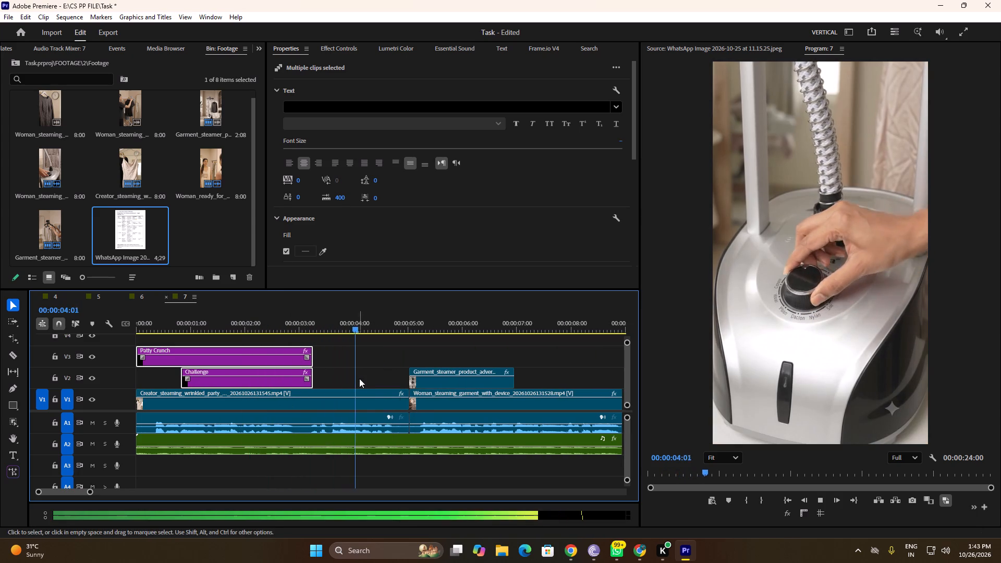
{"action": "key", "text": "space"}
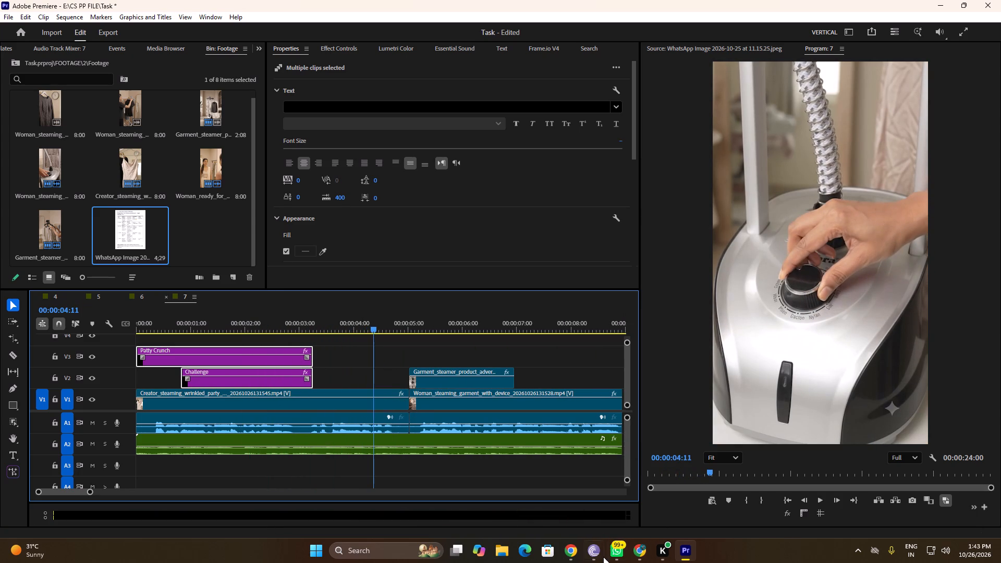
Open the script image from File Explorer in Photos, read the opening scene's on-screen text, and return to Premiere Pro.
{"action": "left_click", "coordinate": [506, 547]}
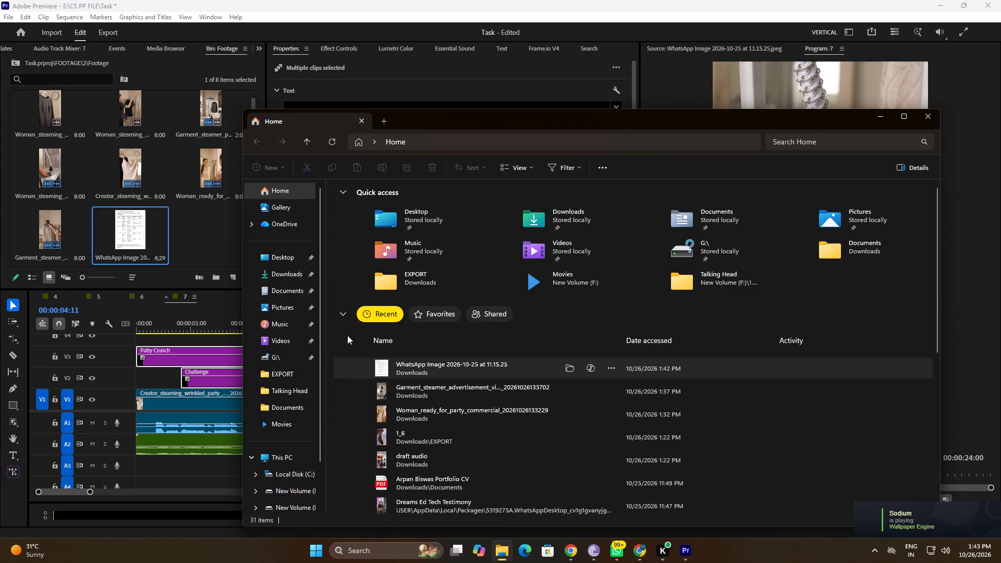
{"action": "double_click", "coordinate": [454, 364]}
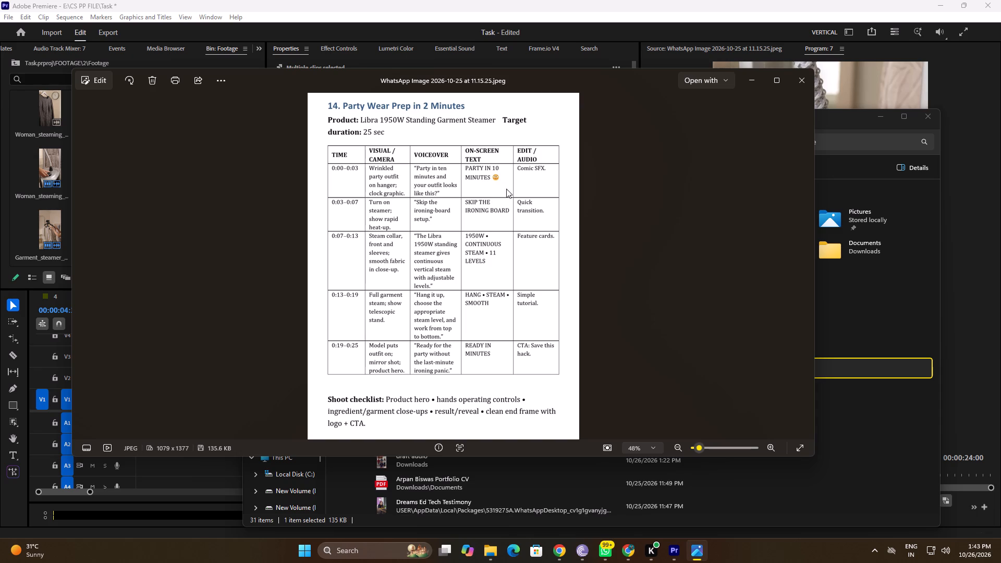
{"action": "left_click", "coordinate": [655, 0]}
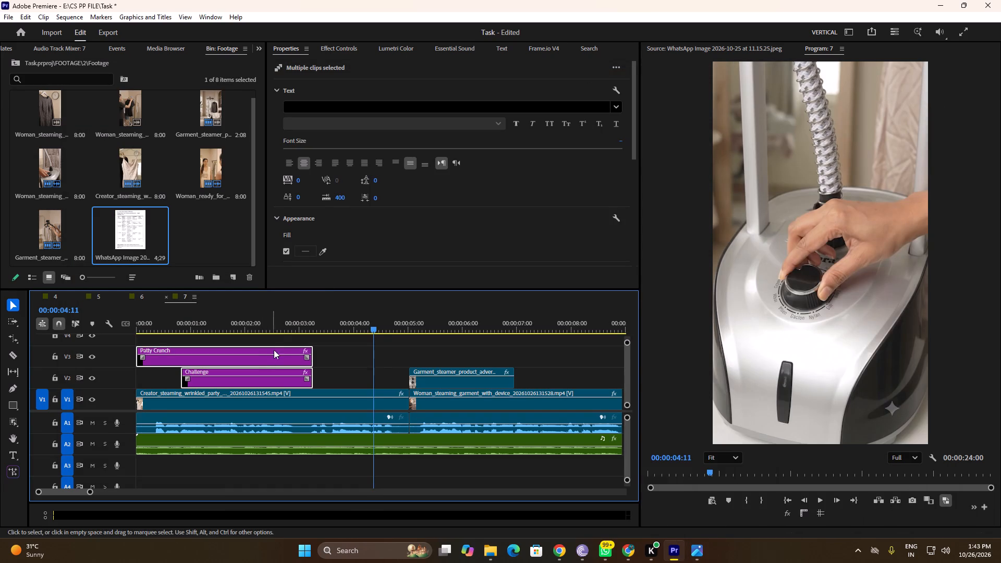
Replay the opening shot from the sequence start to compare the pasted titles' timing with the spoken line.
{"action": "left_click_drag", "start_coordinate": [378, 326], "coordinate": [0, 322]}
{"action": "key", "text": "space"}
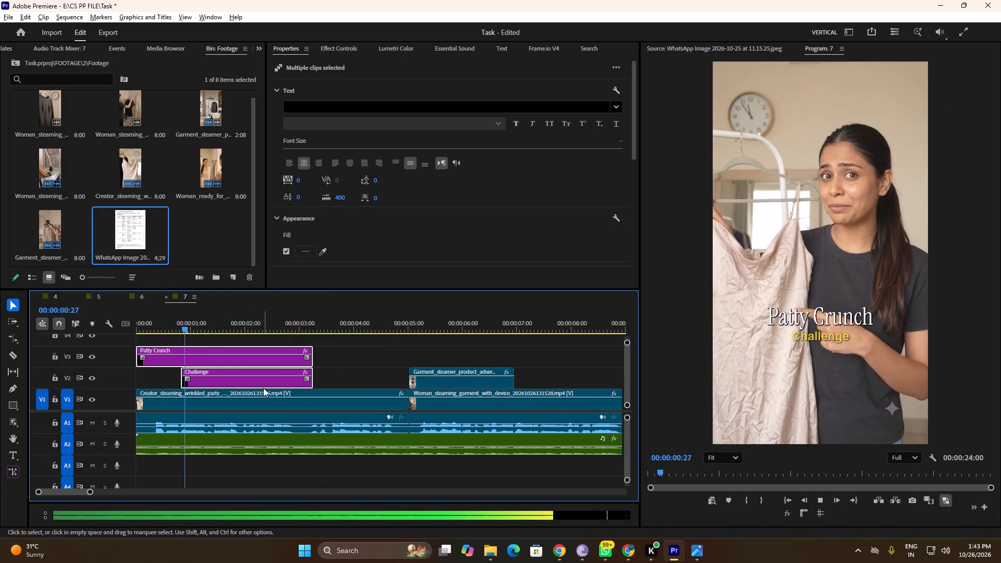
{"action": "scroll", "coordinate": [263, 388], "scroll_direction": "up", "scroll_amount": 8, "text": "alt"}
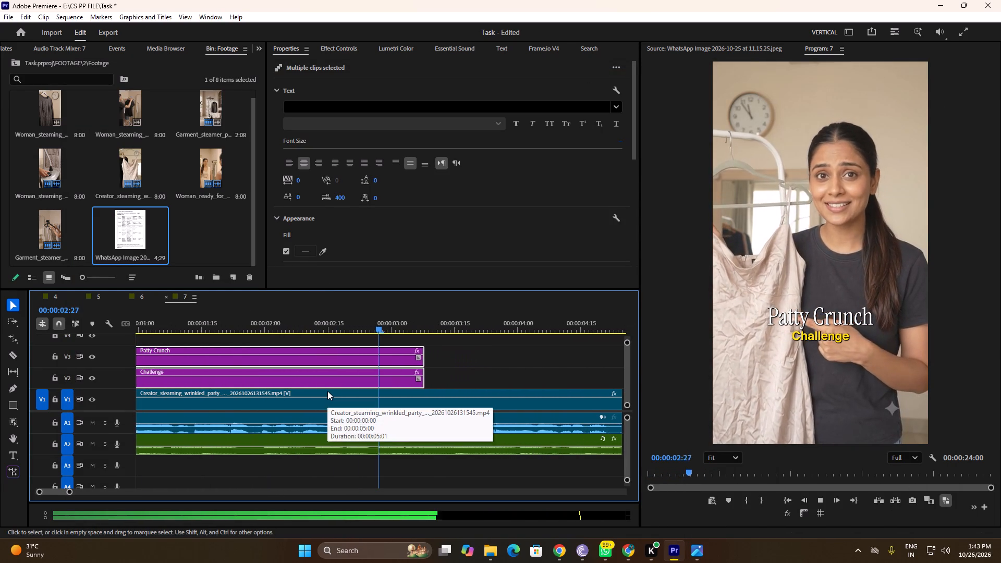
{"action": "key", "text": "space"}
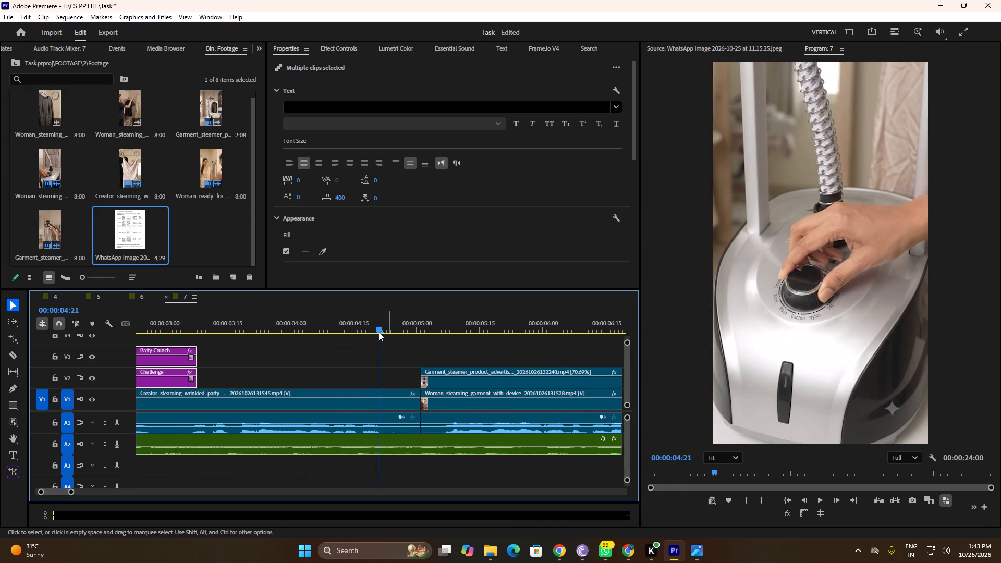
{"action": "left_click_drag", "start_coordinate": [379, 326], "coordinate": [0, 335]}
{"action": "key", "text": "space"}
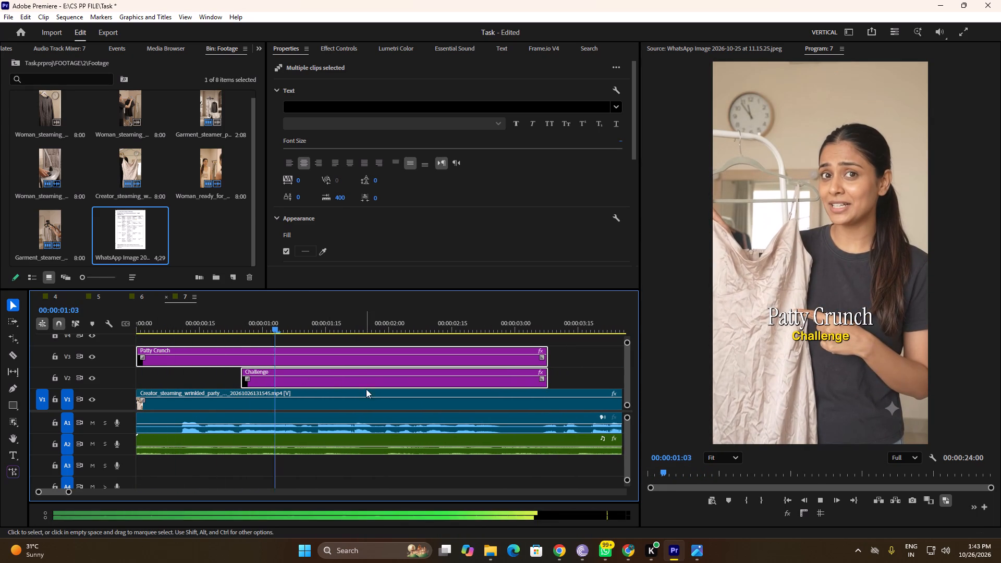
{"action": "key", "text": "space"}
Select only the "Patty Crunch" title clip on V3.
{"action": "left_click", "coordinate": [569, 359]}
{"action": "left_click", "coordinate": [448, 359]}
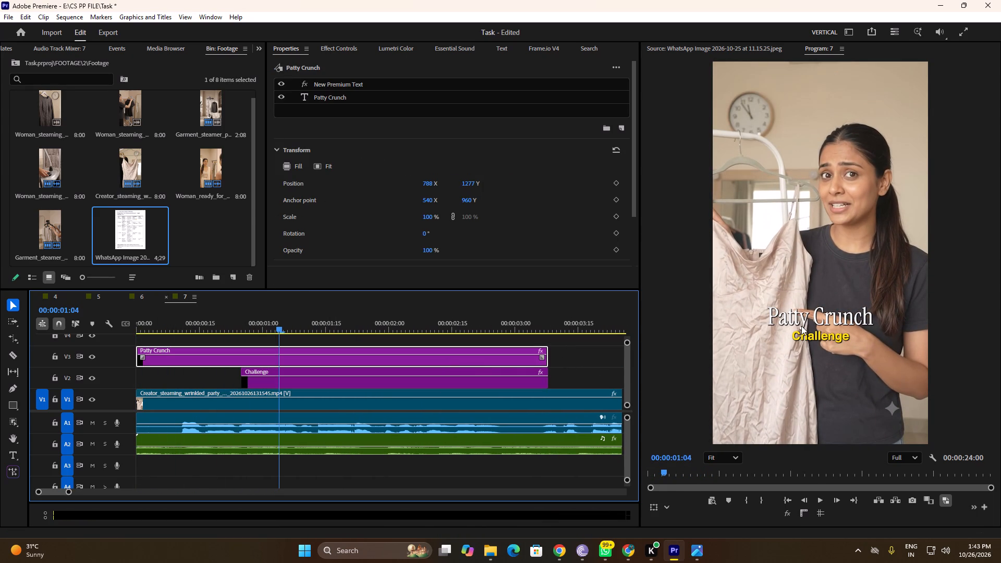
Replace the Patty Crunch title text on V3 with "Party in".
{"action": "left_click", "coordinate": [354, 98]}
{"action": "double_click", "coordinate": [856, 314]}
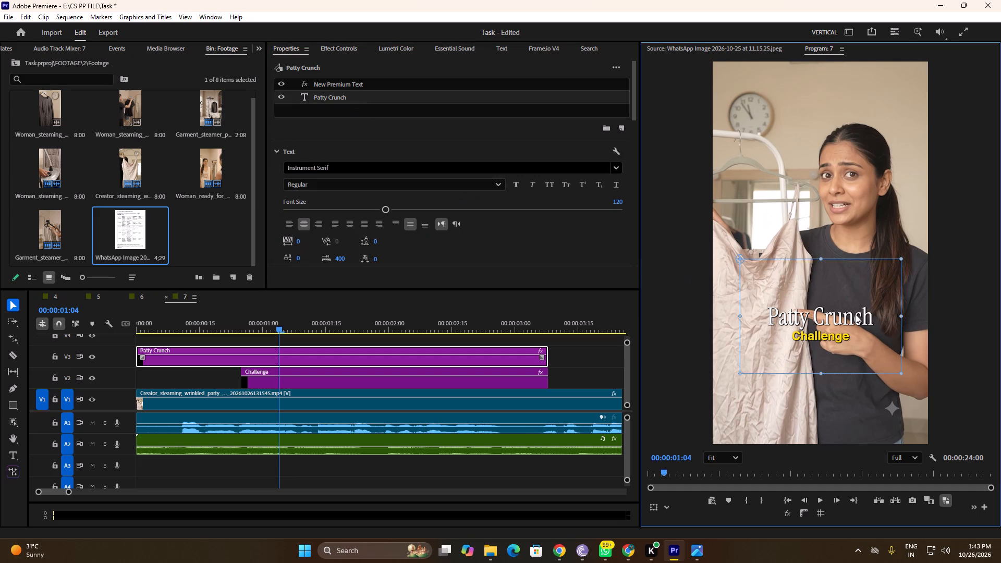
{"action": "type", "text": "Pa"}
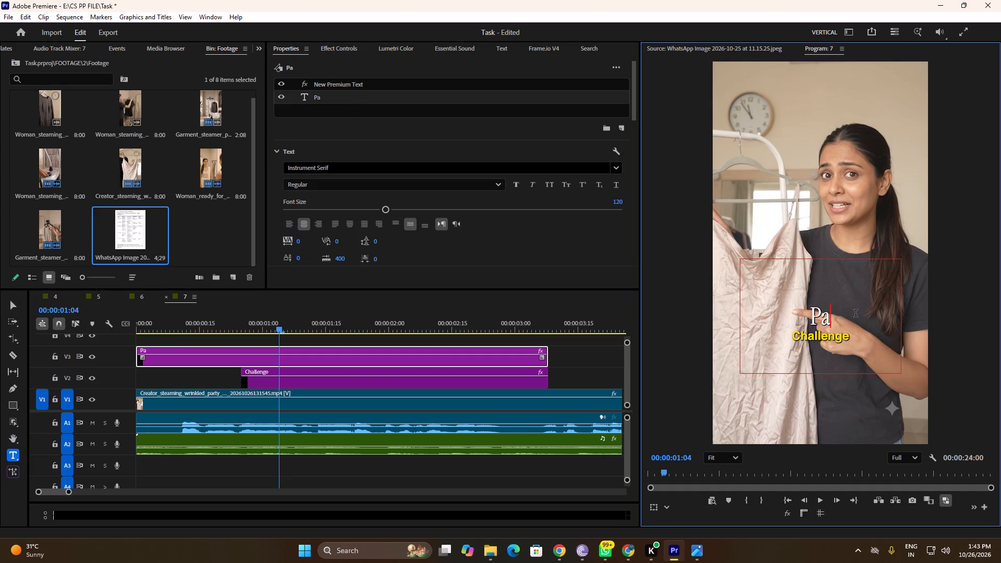
{"action": "key", "text": "r"}
{"action": "type", "text": "ty"}
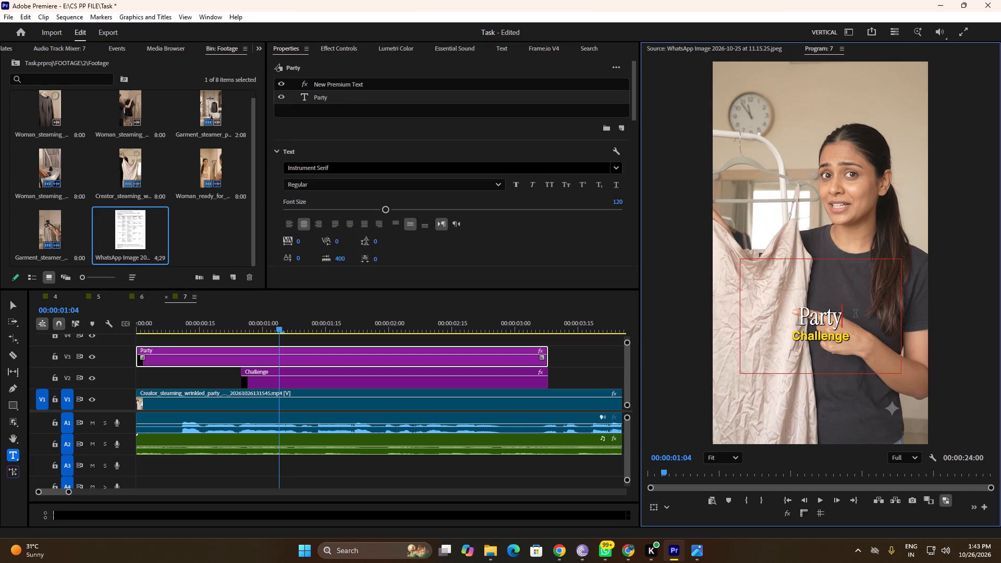
{"action": "key", "text": "space"}
{"action": "type", "text": "in"}
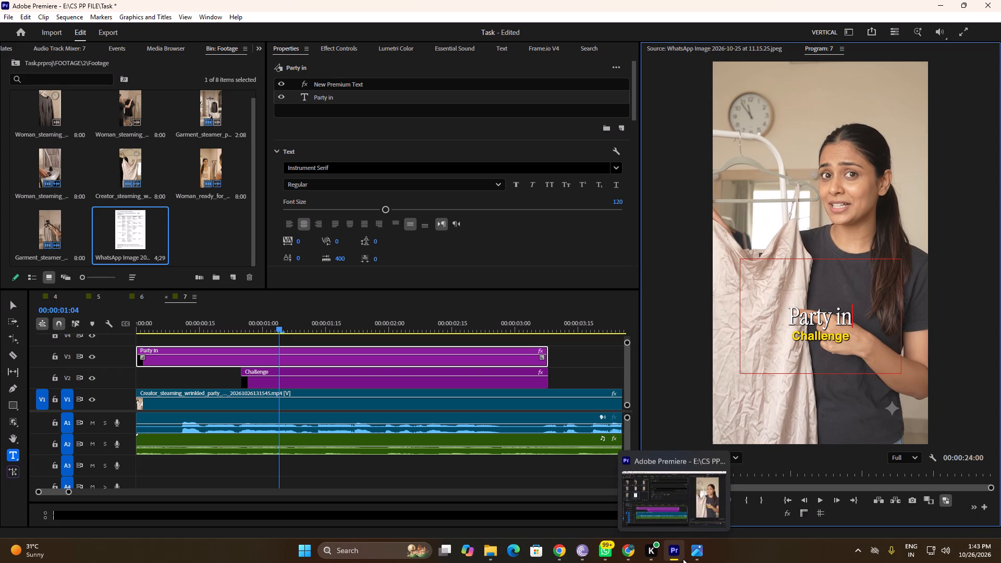
Check the script's on-screen text and replace the Challenge title text on V2 with "10 Minutes?".
{"action": "left_click", "coordinate": [699, 549]}
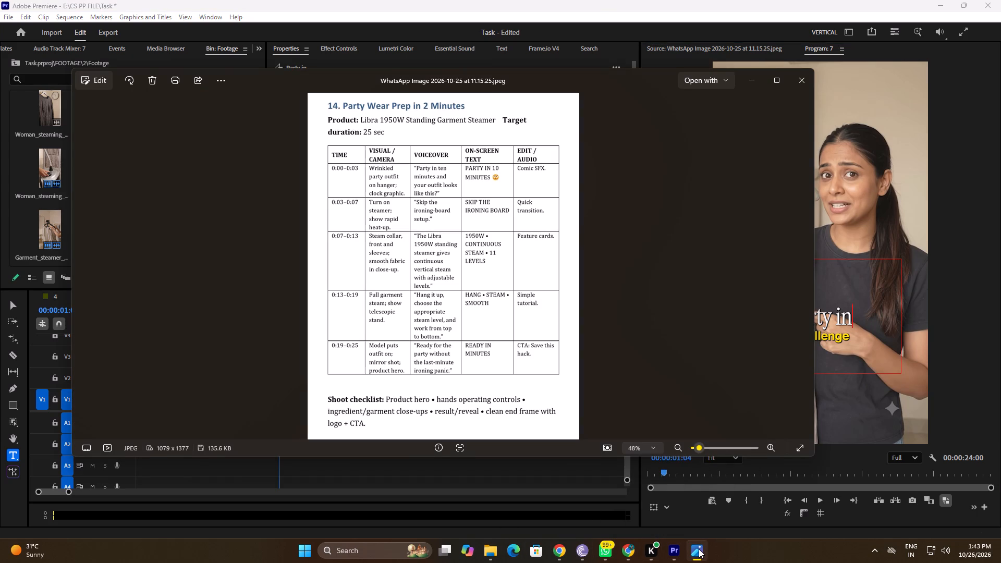
{"action": "left_click", "coordinate": [699, 549]}
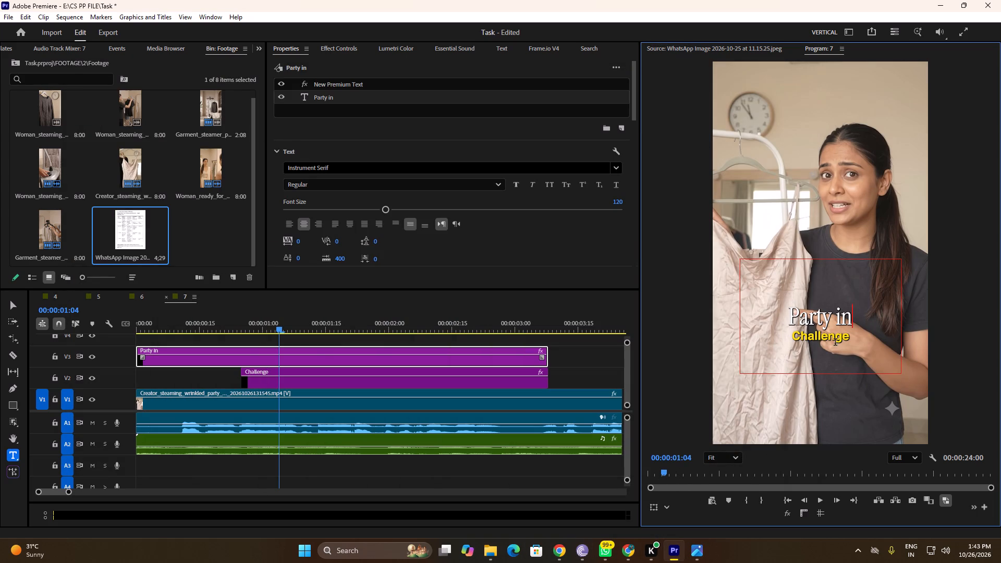
{"action": "double_click", "coordinate": [838, 336]}
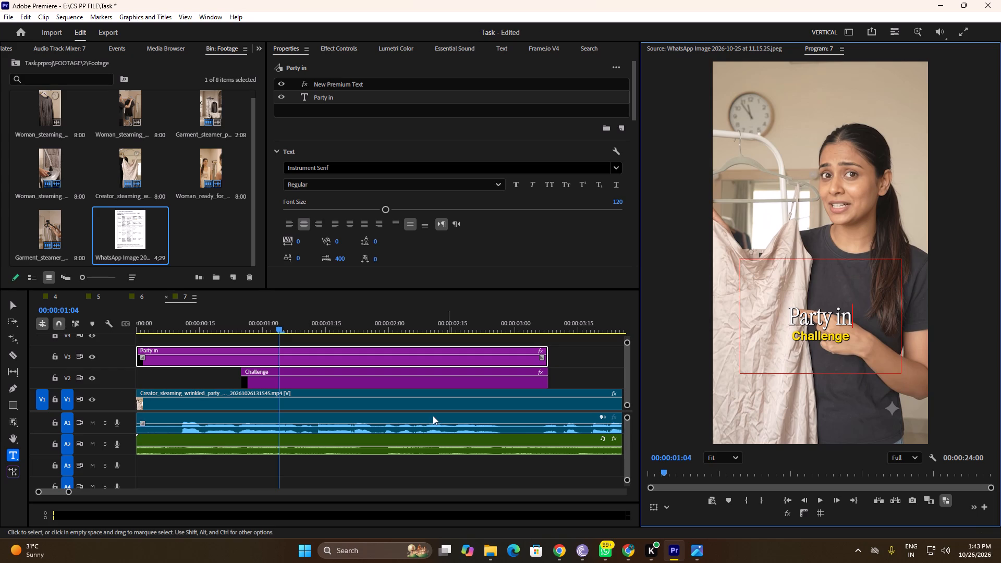
{"action": "left_click", "coordinate": [333, 380]}
{"action": "left_click", "coordinate": [338, 97]}
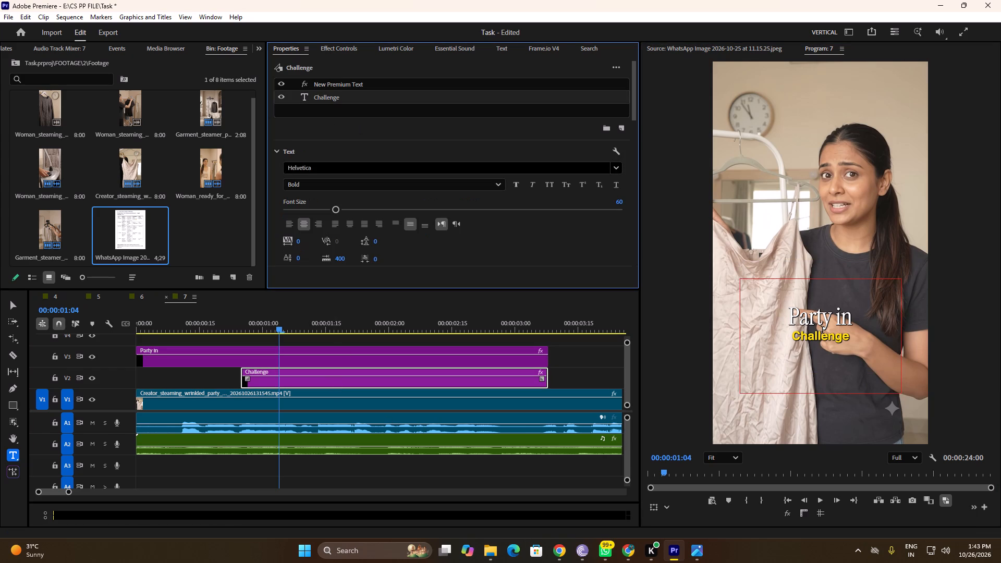
{"action": "double_click", "coordinate": [834, 341]}
{"action": "double_click", "coordinate": [839, 339]}
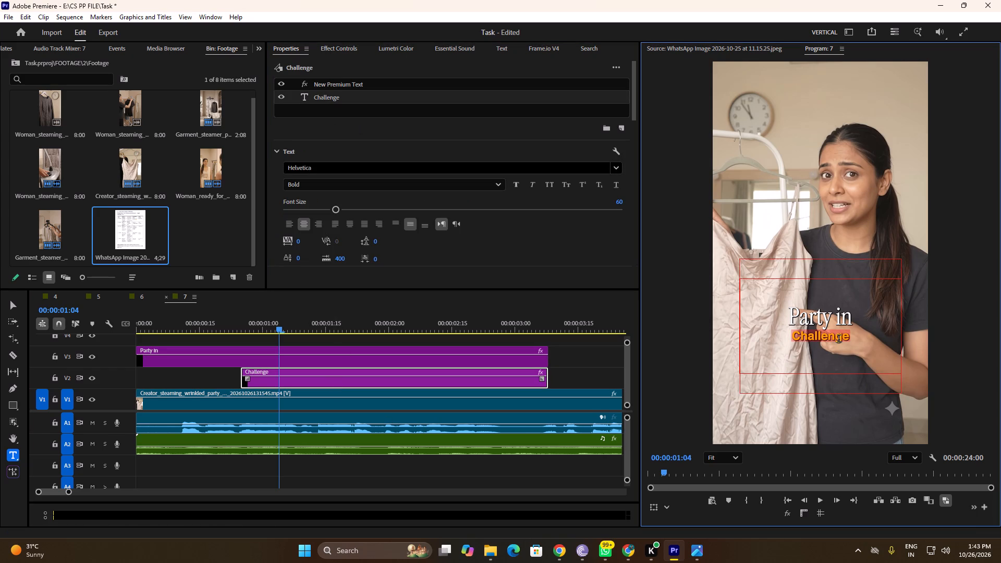
{"action": "type", "text": "10"}
{"action": "key", "text": "space"}
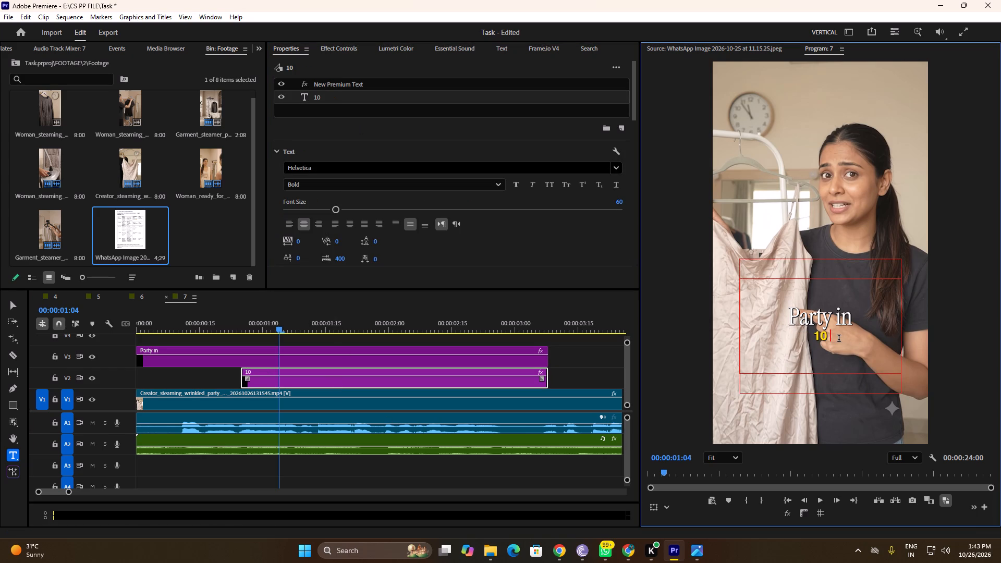
{"action": "type", "text": "Minutes"}
{"action": "key", "text": "shift+question"}
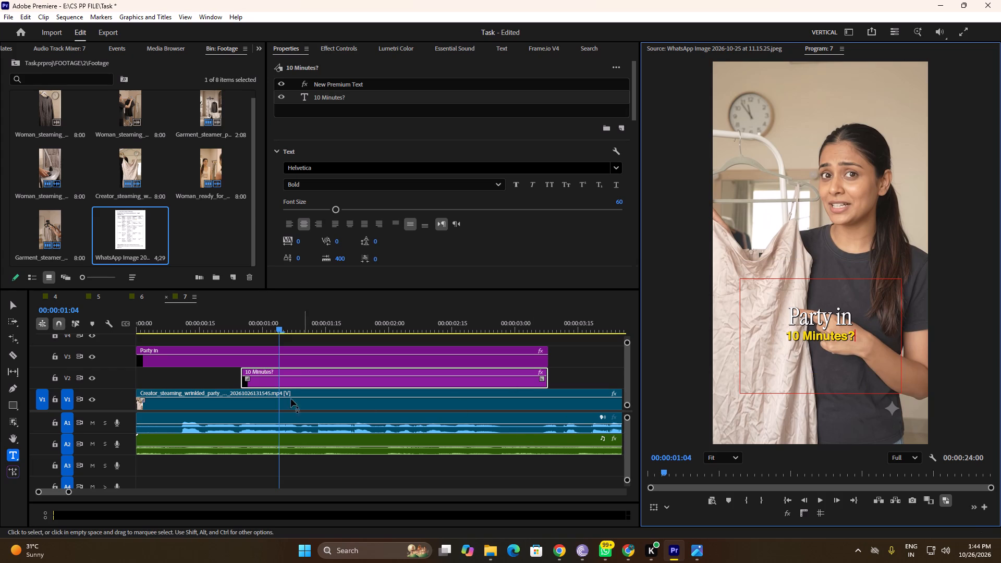
Enlarge the "Party in" title's font size on V3 to about 187.
{"action": "left_click", "coordinate": [280, 355]}
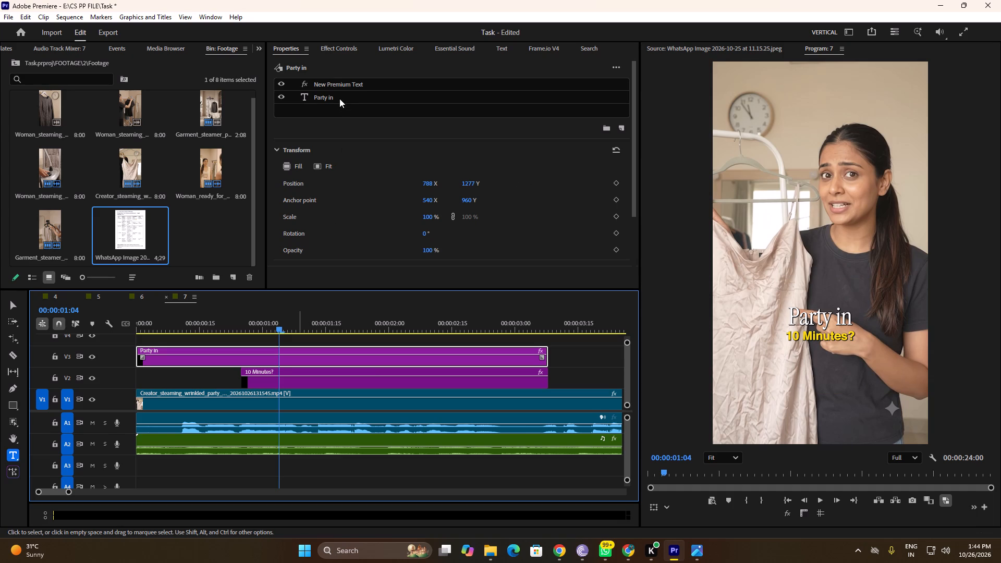
{"action": "left_click", "coordinate": [273, 360]}
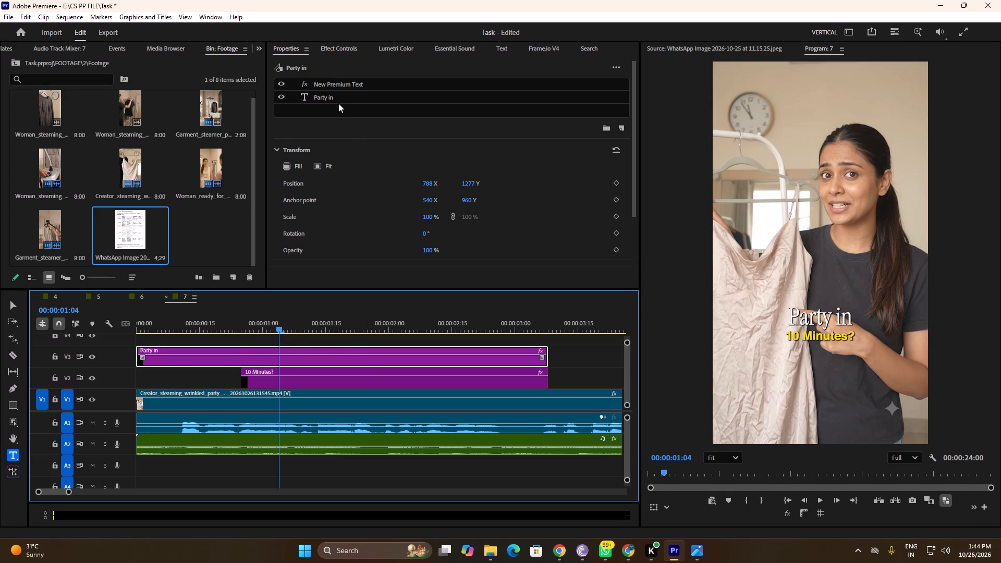
{"action": "left_click", "coordinate": [338, 98]}
{"action": "left_click_drag", "start_coordinate": [385, 207], "coordinate": [389, 207]}
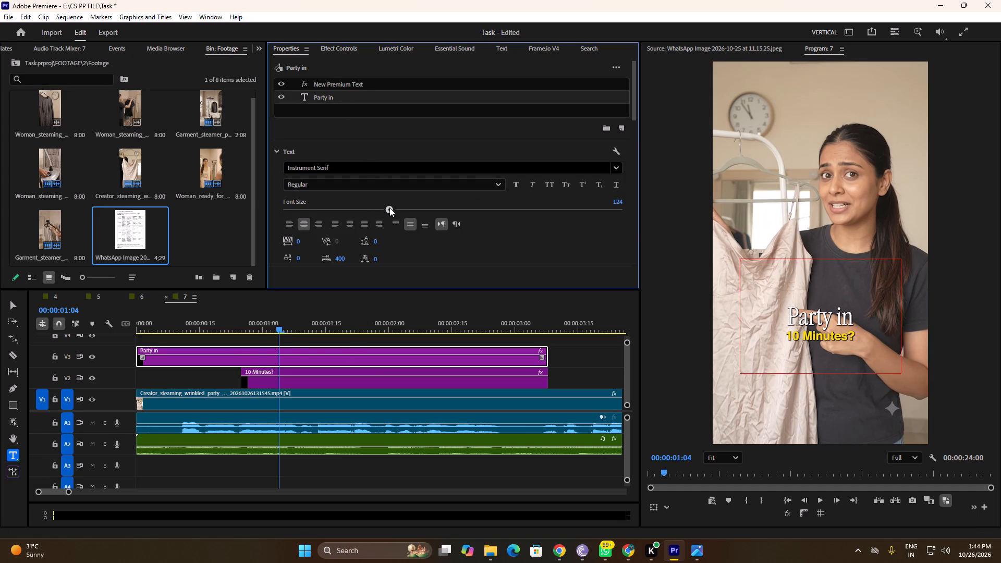
{"action": "left_click_drag", "start_coordinate": [389, 207], "coordinate": [438, 207]}
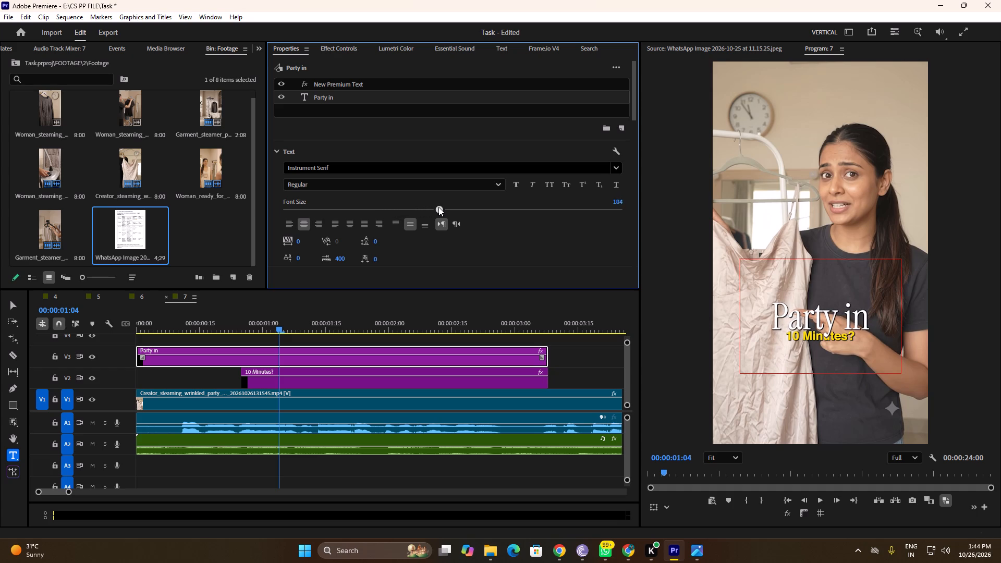
{"action": "left_click_drag", "start_coordinate": [438, 207], "coordinate": [442, 207]}
Move the "10 Minutes?" title below "Party in" by setting its motion position to 568, 998.
{"action": "left_click", "coordinate": [339, 375]}
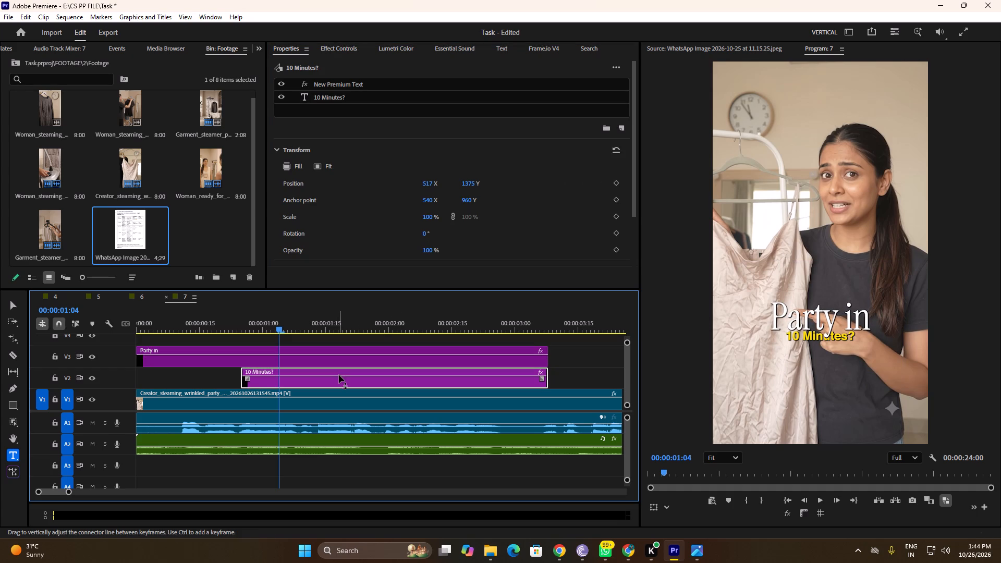
{"action": "left_click", "coordinate": [347, 97]}
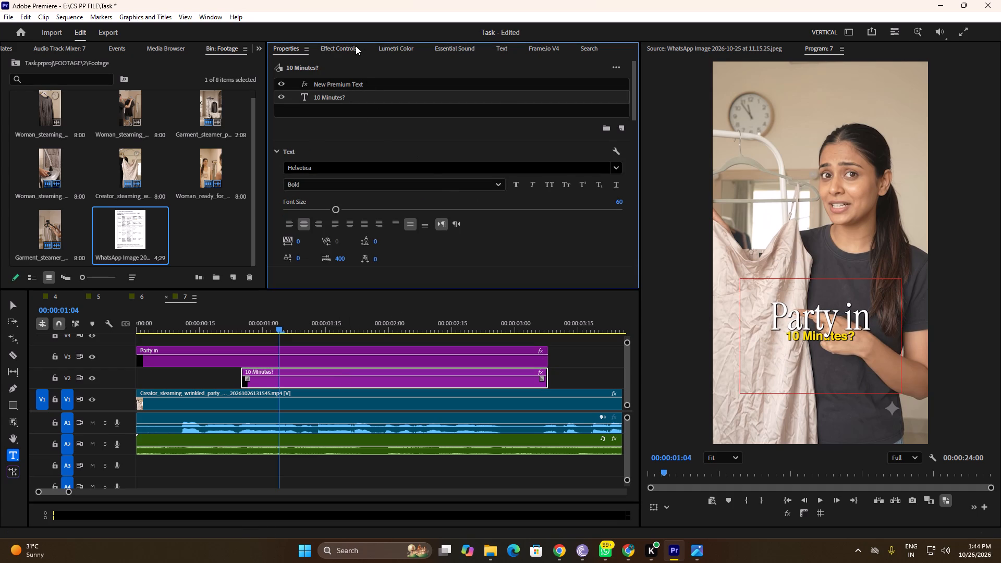
{"action": "left_click", "coordinate": [356, 46]}
{"action": "left_click_drag", "start_coordinate": [414, 128], "coordinate": [419, 111]}
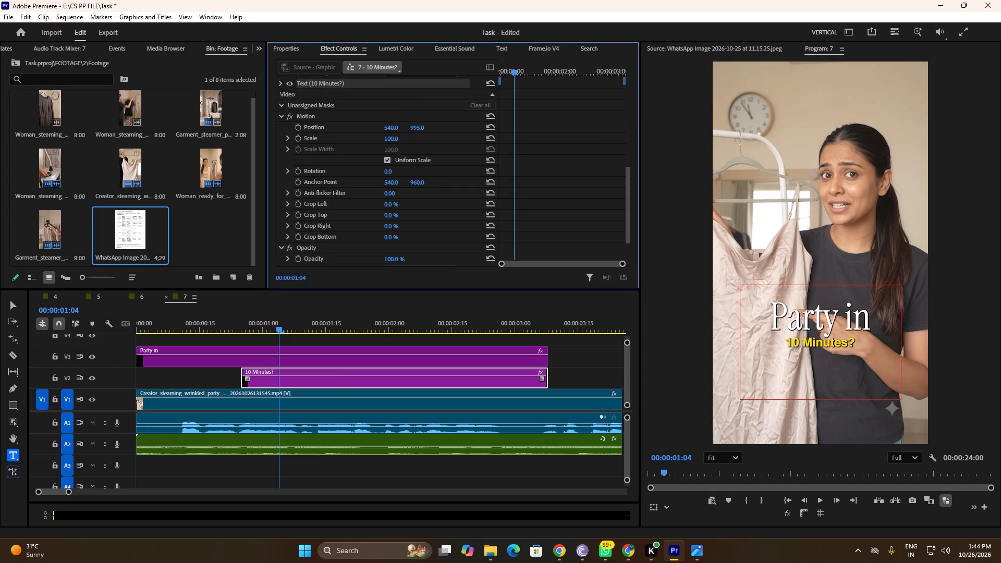
{"action": "left_click_drag", "start_coordinate": [419, 111], "coordinate": [419, 108]}
{"action": "left_click", "coordinate": [396, 129]}
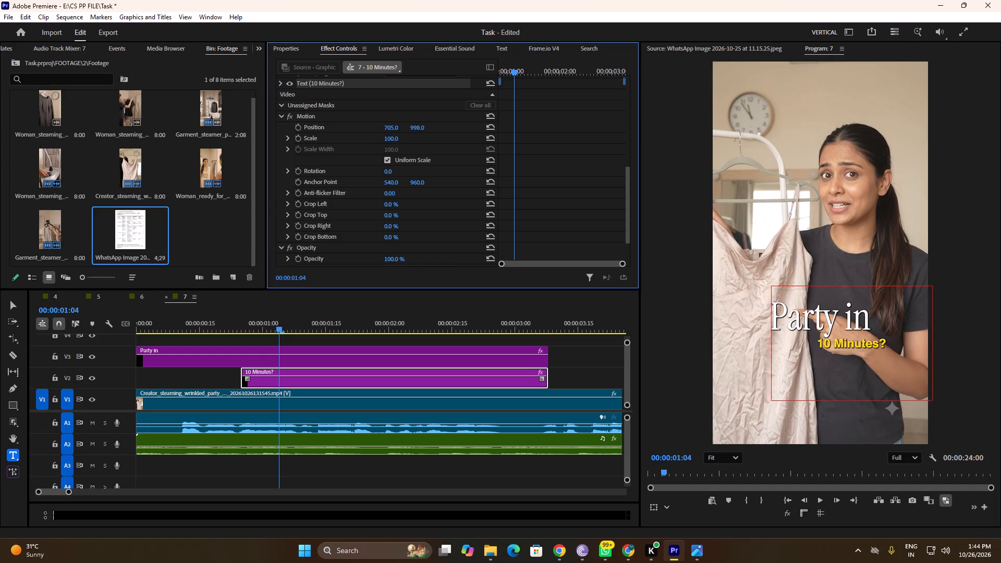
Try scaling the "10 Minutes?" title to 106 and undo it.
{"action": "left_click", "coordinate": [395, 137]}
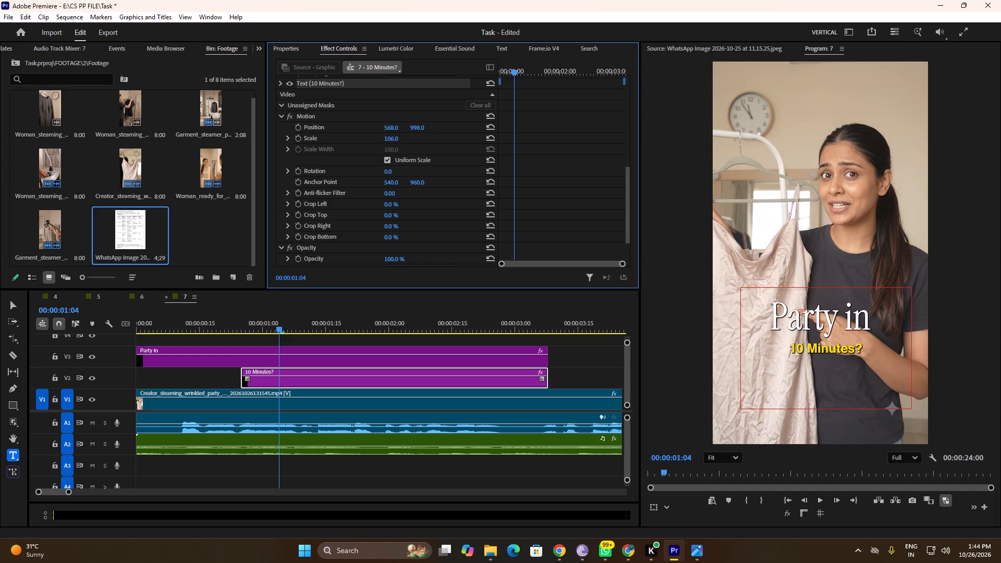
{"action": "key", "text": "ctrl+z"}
Enlarge the "10 Minutes?" title's font size to 74 and set its vertical motion position to 986.
{"action": "left_click", "coordinate": [289, 51]}
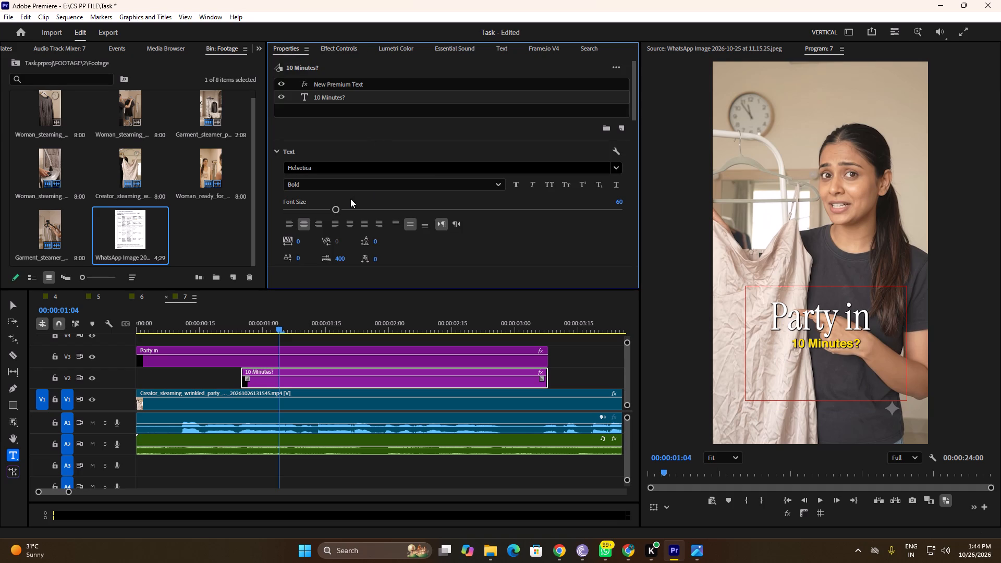
{"action": "left_click_drag", "start_coordinate": [337, 207], "coordinate": [349, 206]}
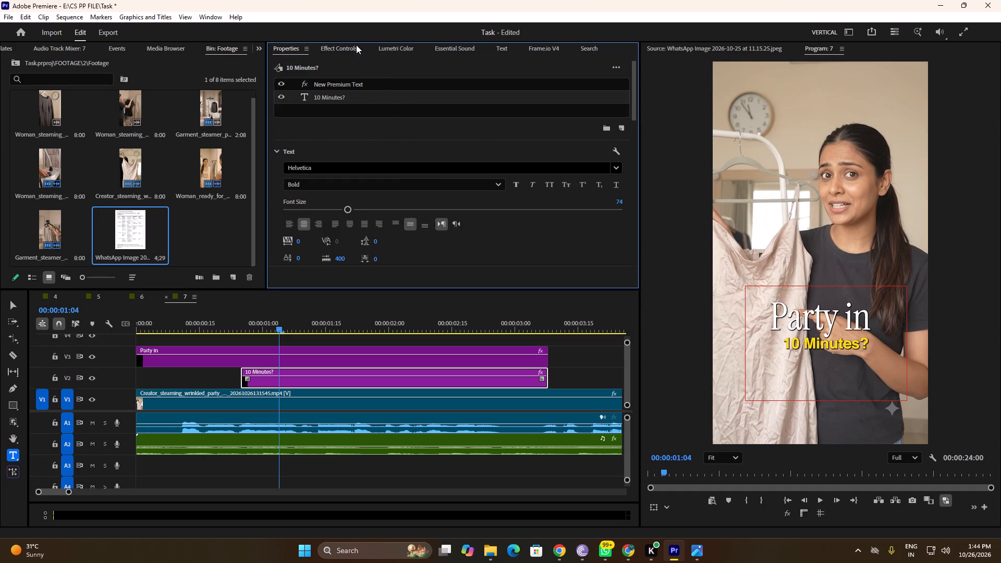
{"action": "left_click", "coordinate": [346, 45]}
{"action": "left_click_drag", "start_coordinate": [414, 125], "coordinate": [417, 135]}
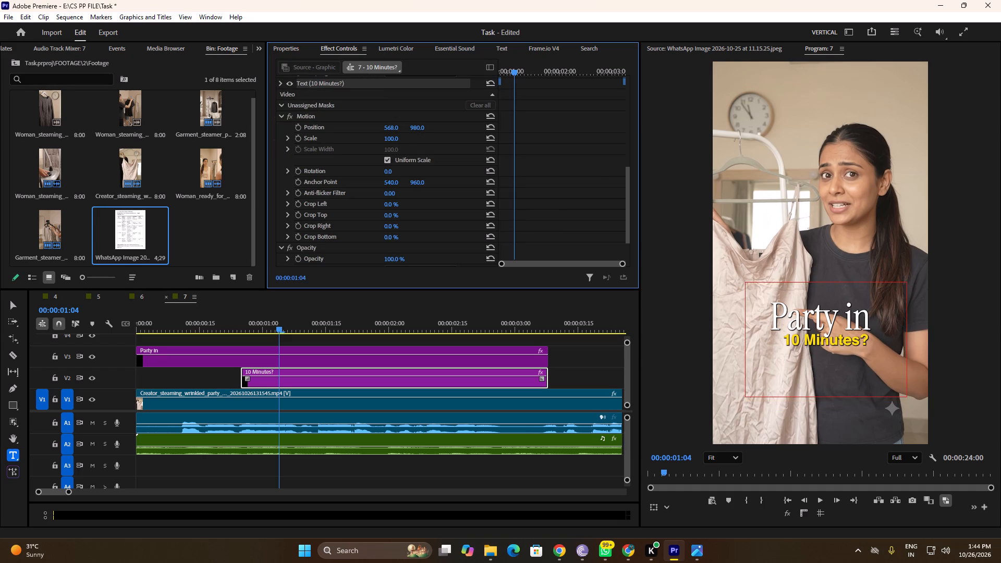
{"action": "left_click_drag", "start_coordinate": [417, 135], "coordinate": [417, 132]}
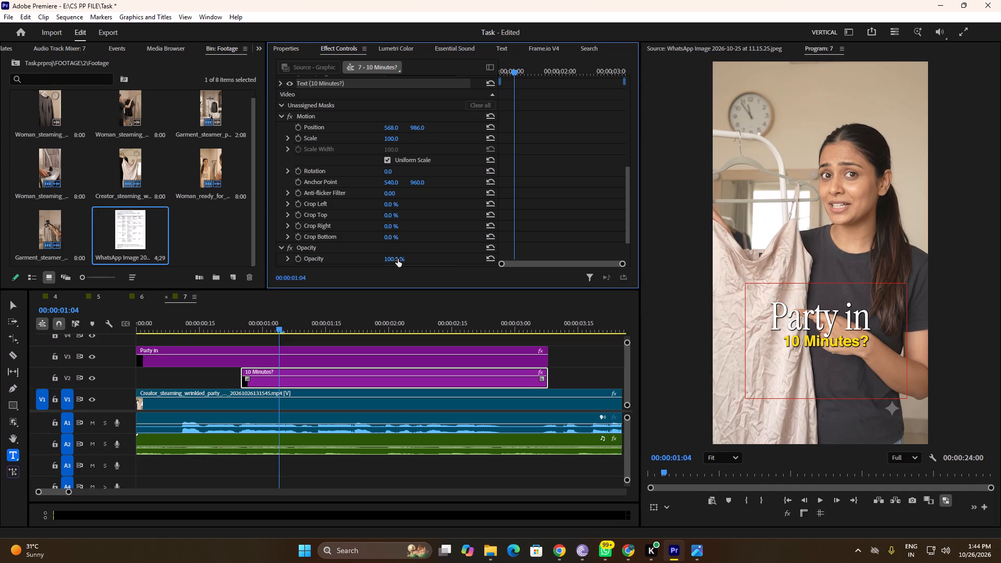
Play back the opening titles from the start of the sequence and review the section that follows them.
{"action": "left_click_drag", "start_coordinate": [277, 324], "coordinate": [0, 328]}
{"action": "key", "text": "space"}
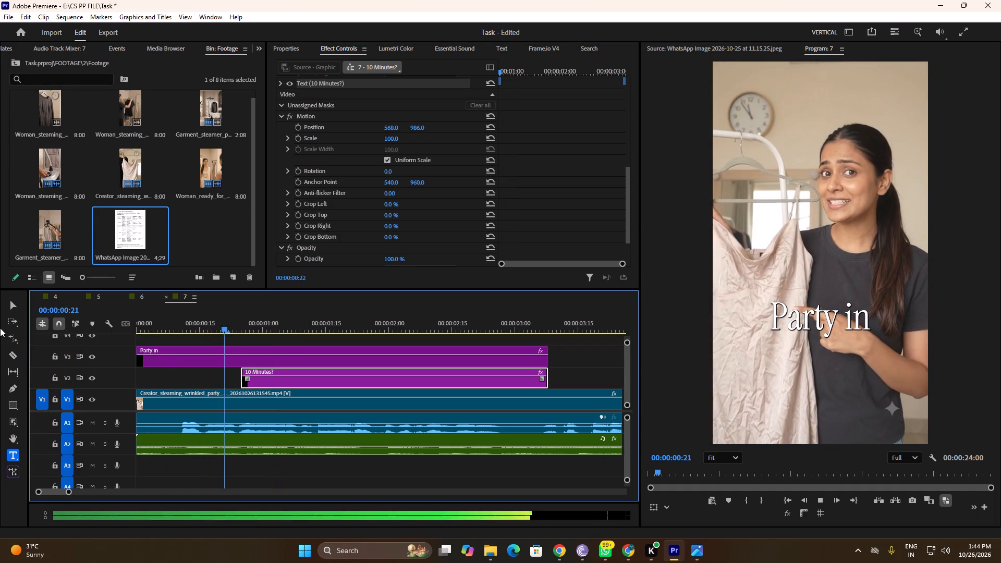
{"action": "key", "text": "space"}
{"action": "left_click_drag", "start_coordinate": [298, 327], "coordinate": [0, 319]}
{"action": "key", "text": "space"}
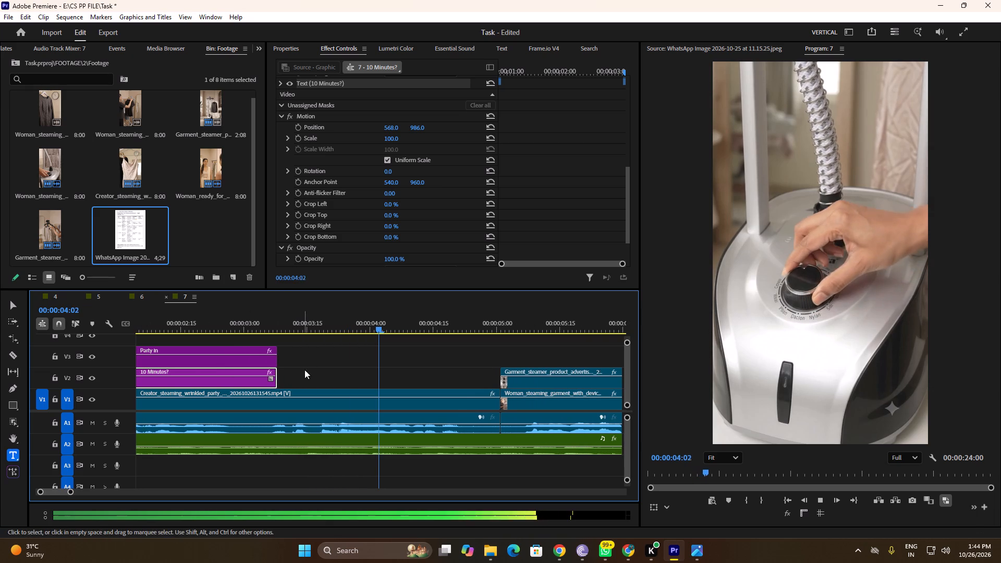
{"action": "key", "text": "space"}
{"action": "left_click_drag", "start_coordinate": [390, 325], "coordinate": [186, 323]}
{"action": "key", "text": "space"}
{"action": "key", "text": "space"}
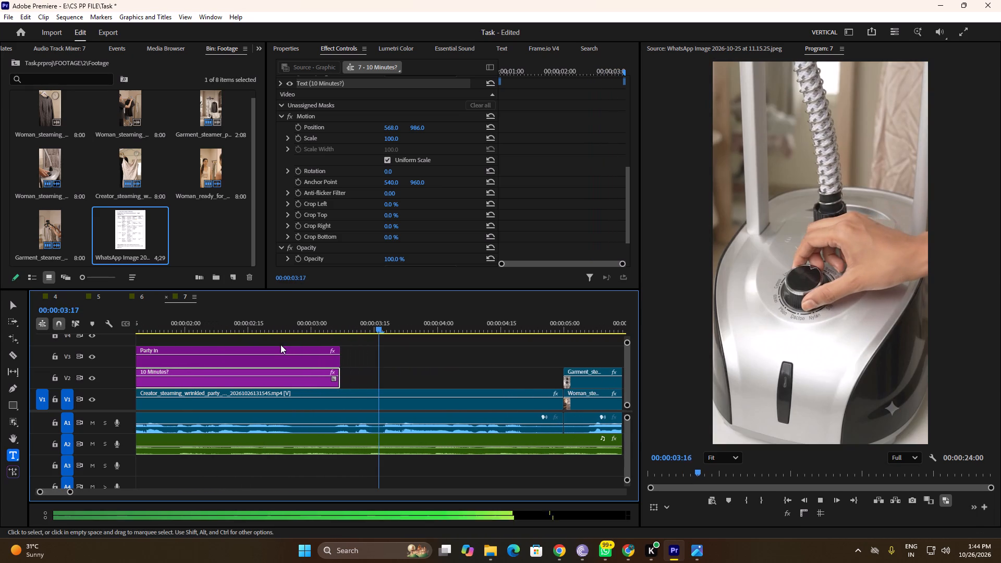
Open sequence 6.
{"action": "left_click", "coordinate": [143, 297]}
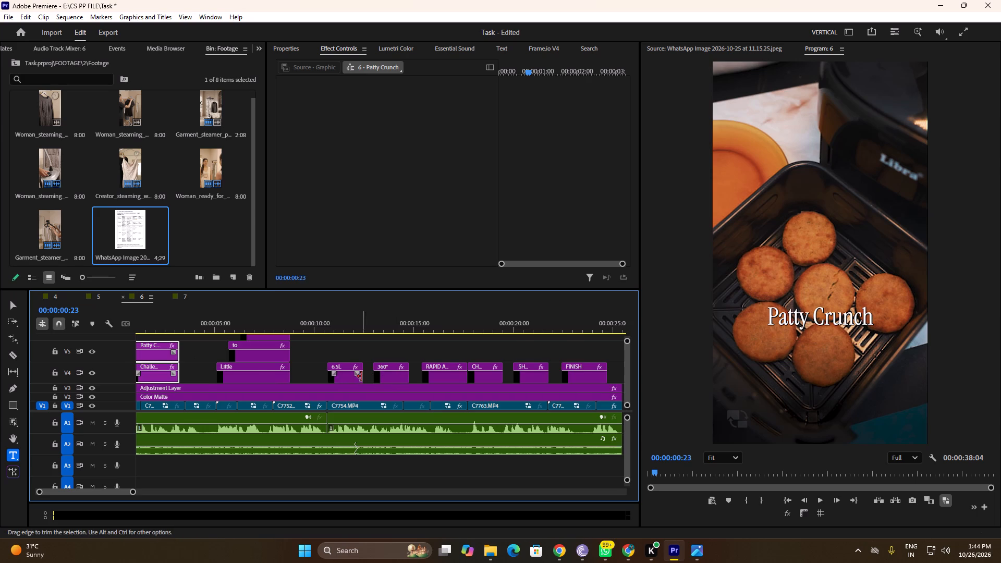
Copy the "Crunch" and "TEST" title clips from sequence 6 and paste them into sequence 7.
{"action": "scroll", "coordinate": [361, 376], "scroll_direction": "down", "scroll_amount": 5, "text": "alt"}
{"action": "left_click_drag", "start_coordinate": [472, 349], "coordinate": [449, 371]}
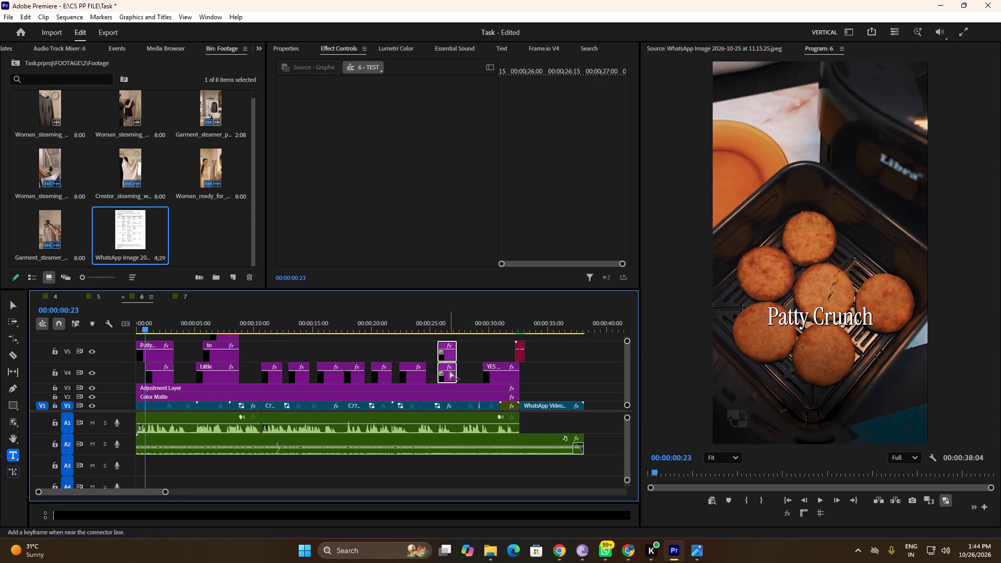
{"action": "key", "text": "ctrl+c"}
{"action": "left_click", "coordinate": [187, 297]}
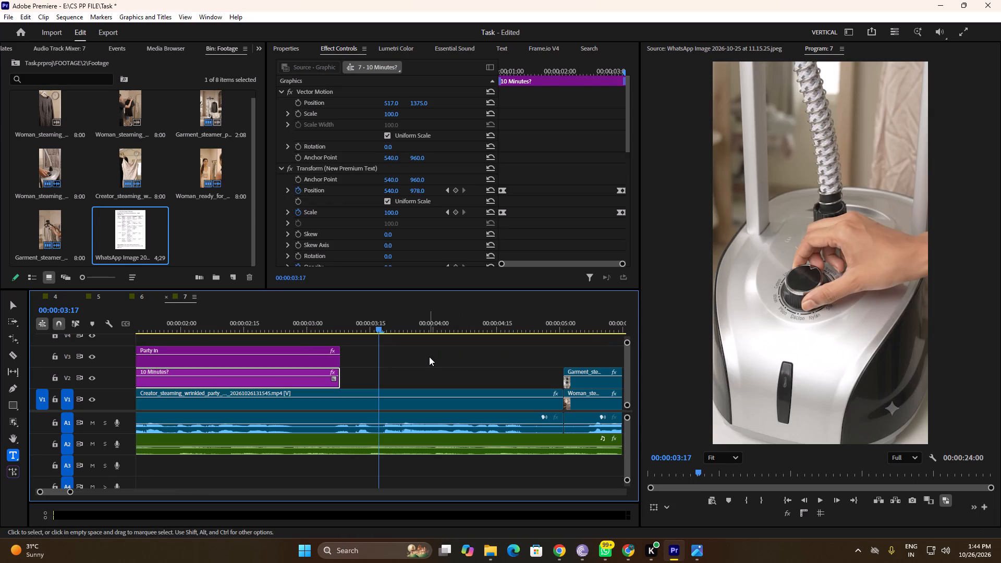
{"action": "key", "text": "ctrl+v"}
Place the pasted "Crunch" and "TEST" titles on V3 and V2, fitted between the opening titles and the end of the first video clip.
{"action": "scroll", "coordinate": [425, 374], "scroll_direction": "down", "scroll_amount": 5, "text": "alt"}
{"action": "left_click_drag", "start_coordinate": [450, 345], "coordinate": [435, 345]}
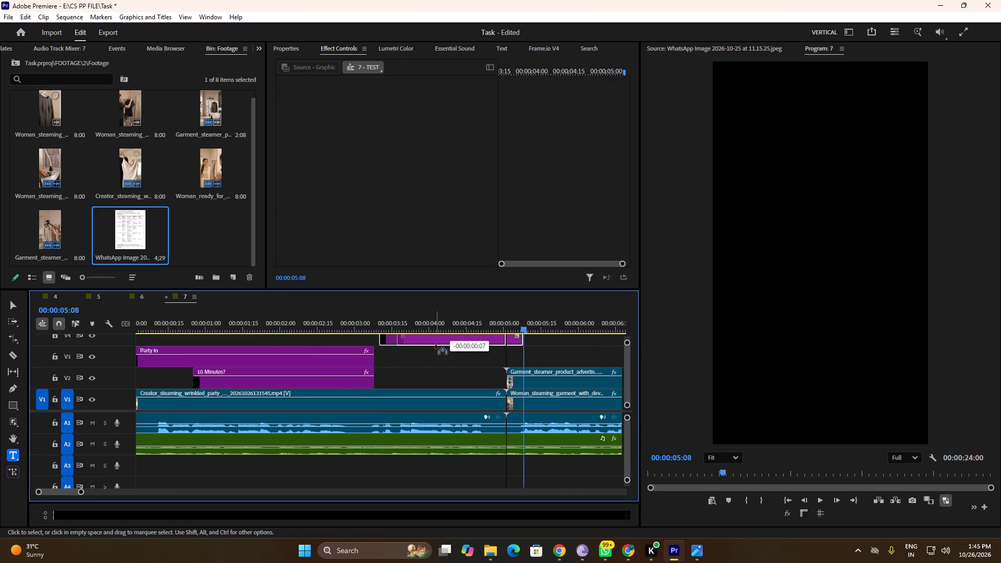
{"action": "left_click_drag", "start_coordinate": [435, 345], "coordinate": [428, 345]}
{"action": "left_click_drag", "start_coordinate": [497, 344], "coordinate": [504, 342]}
{"action": "left_click_drag", "start_coordinate": [444, 342], "coordinate": [442, 372]}
Play back the section with the pasted titles and check the script image for its on-screen text.
{"action": "left_click_drag", "start_coordinate": [532, 330], "coordinate": [526, 330]}
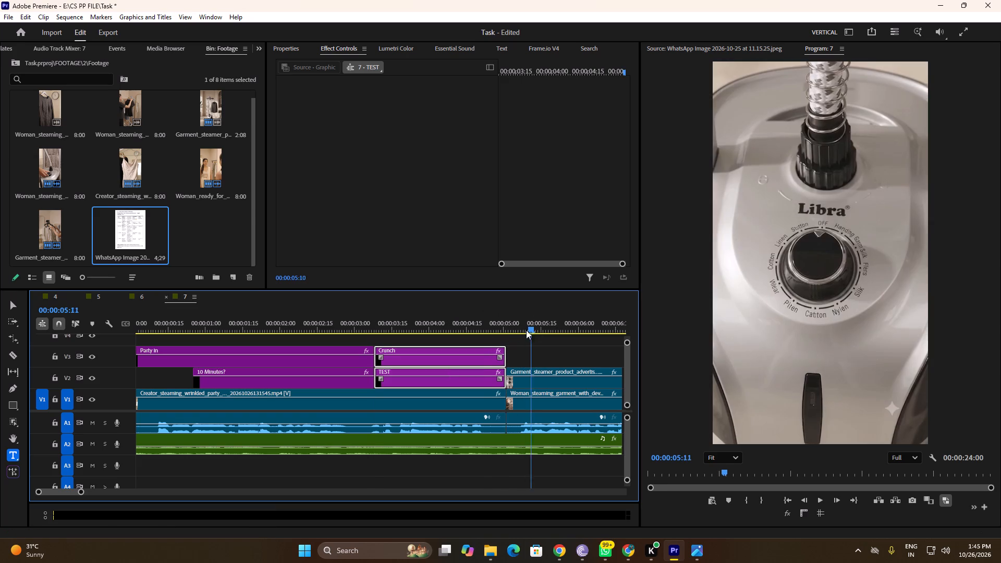
{"action": "left_click_drag", "start_coordinate": [526, 330], "coordinate": [335, 326]}
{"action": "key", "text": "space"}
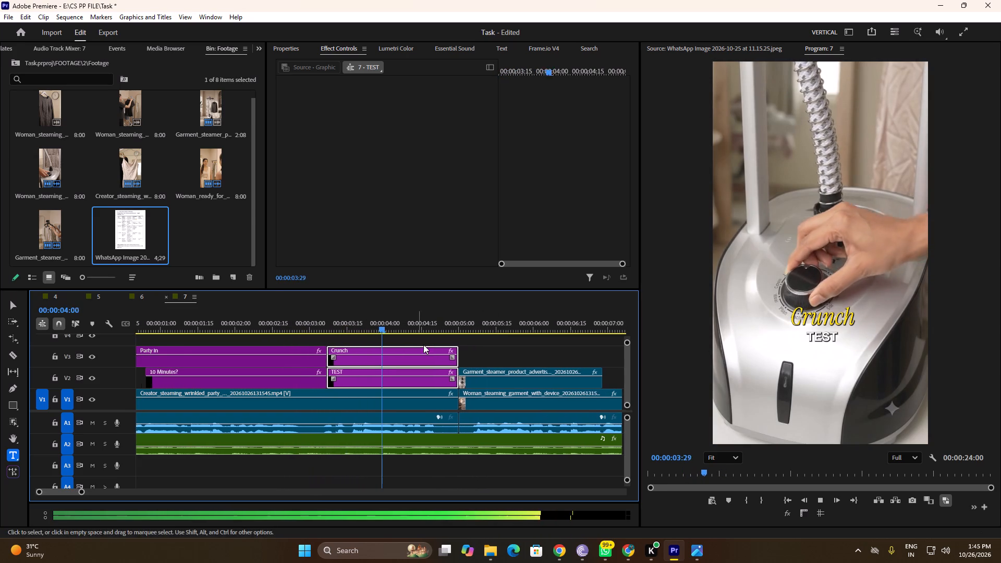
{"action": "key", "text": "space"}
{"action": "left_click", "coordinate": [698, 551]}
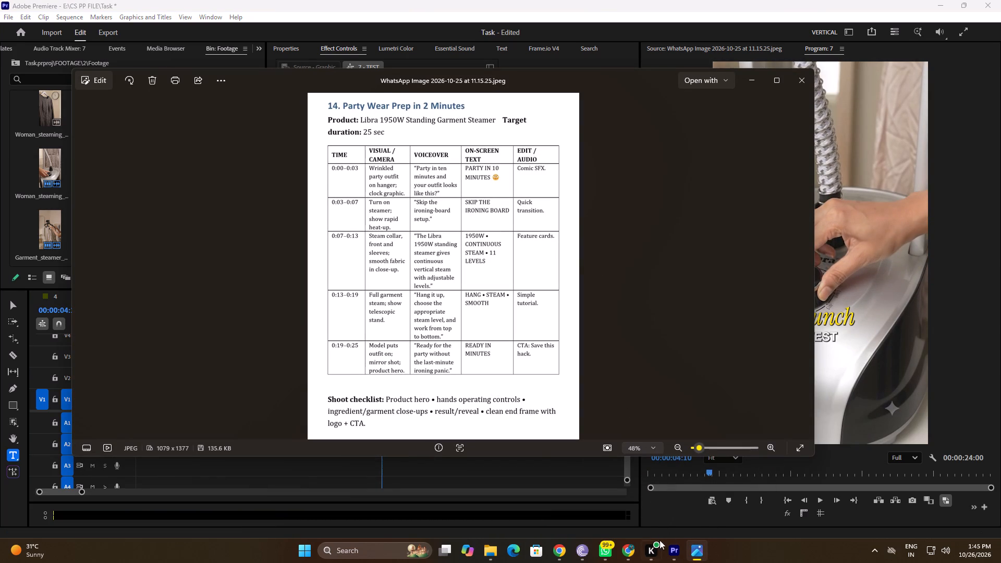
{"action": "left_click", "coordinate": [628, 551]}
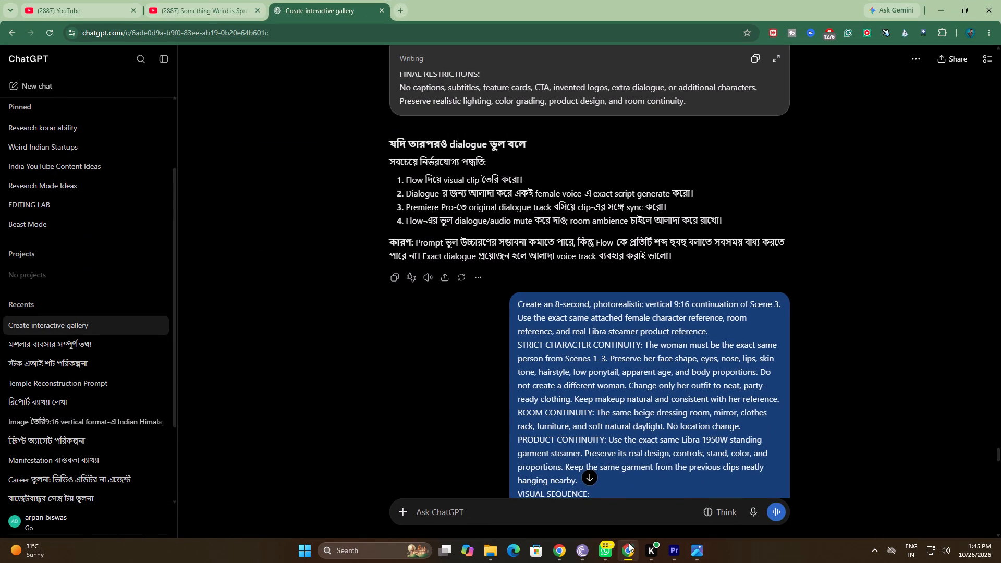
{"action": "left_click", "coordinate": [628, 548]}
{"action": "left_click", "coordinate": [675, 552]}
Replace the text of the "Crunch" title with "Skip the".
{"action": "left_click", "coordinate": [450, 360]}
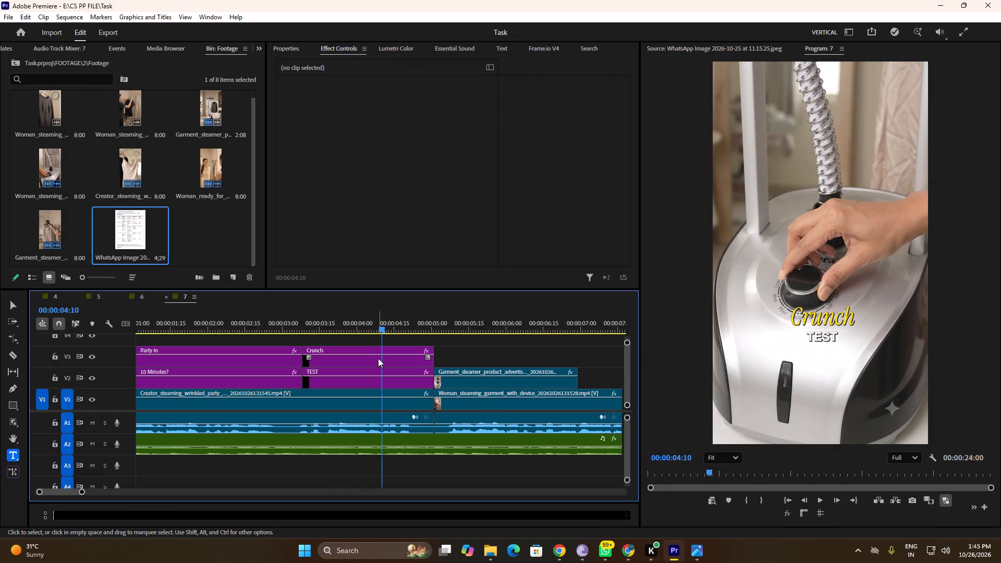
{"action": "left_click", "coordinate": [378, 358]}
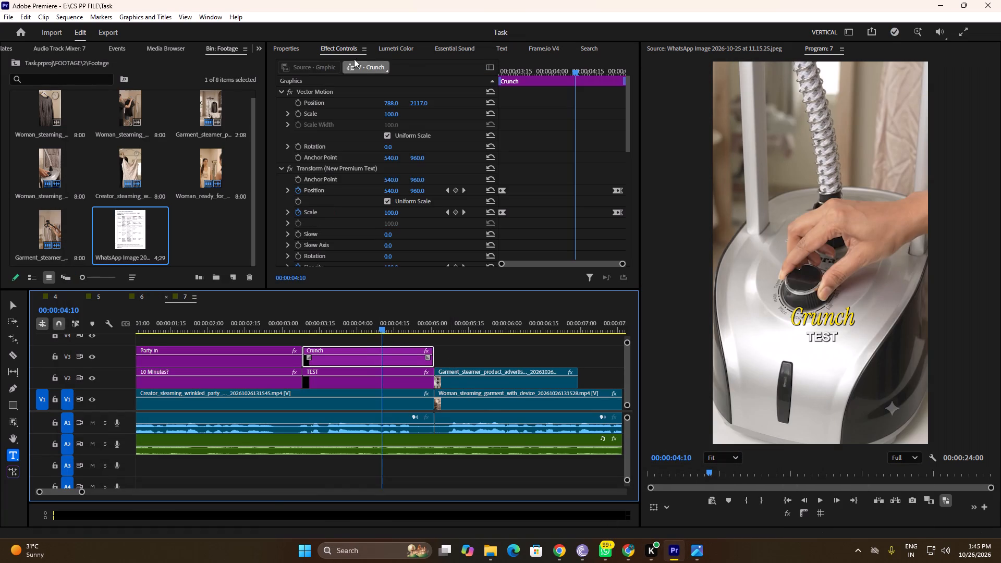
{"action": "left_click", "coordinate": [283, 46]}
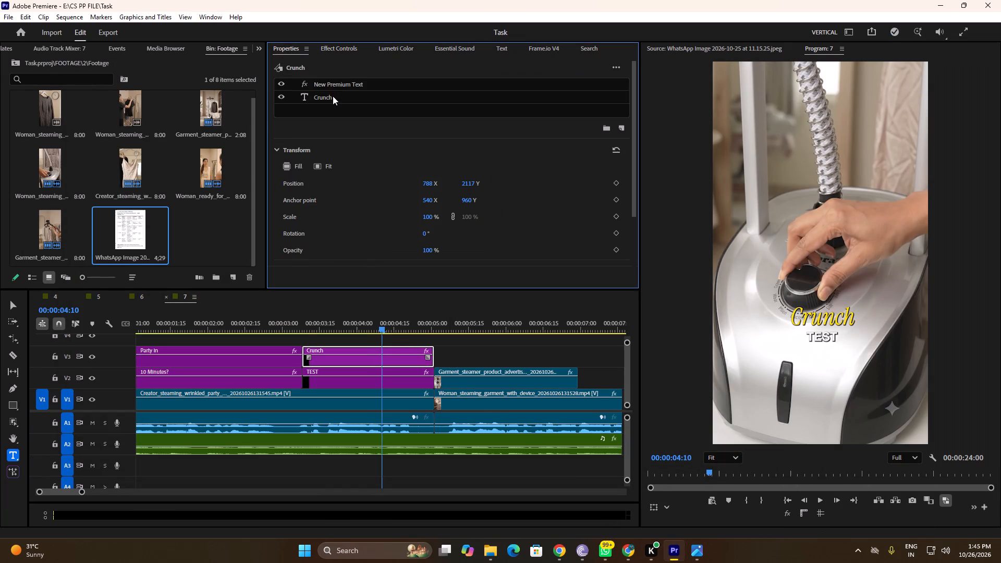
{"action": "left_click", "coordinate": [333, 96]}
{"action": "double_click", "coordinate": [844, 320]}
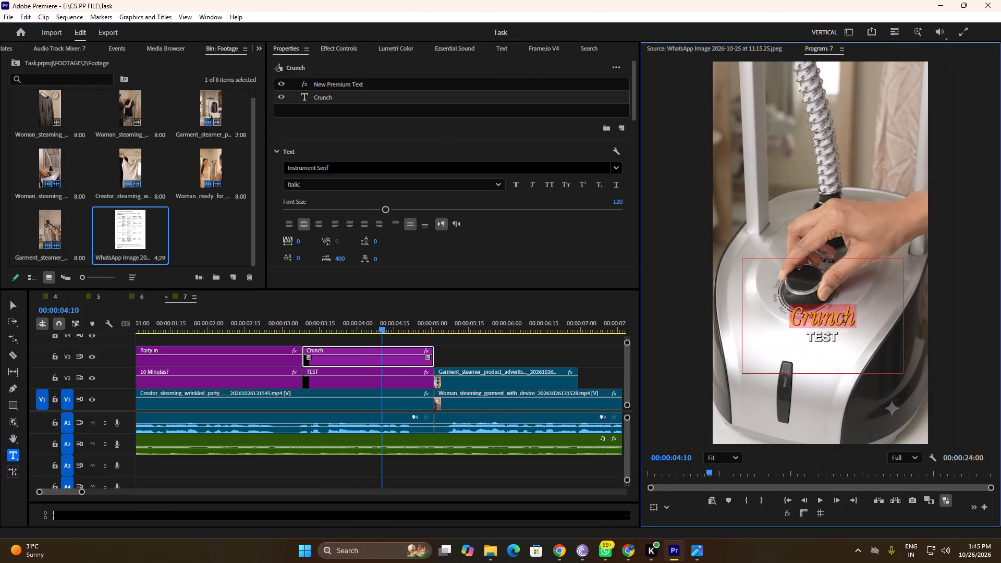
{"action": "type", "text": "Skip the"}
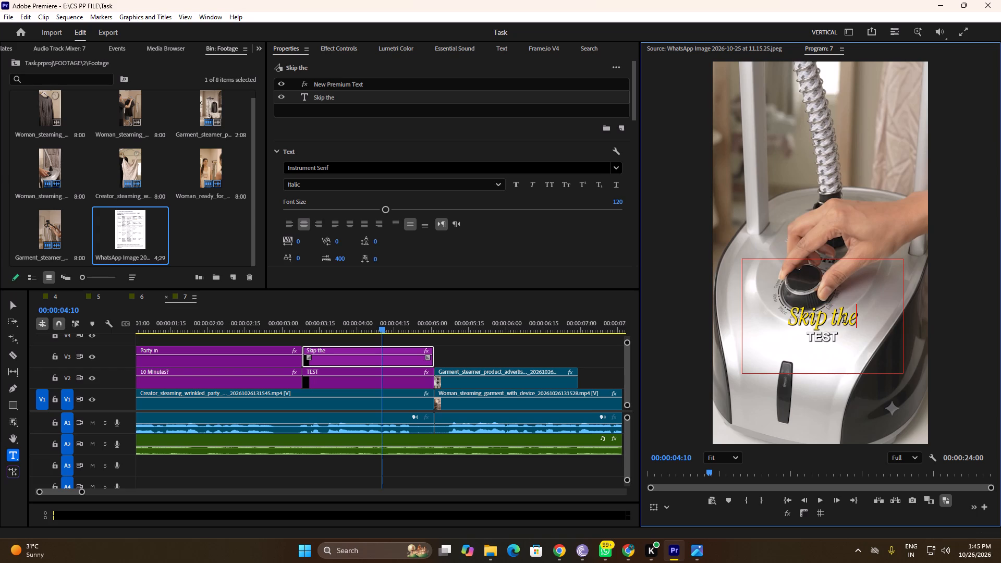
Replace the TEST title text on V2, below "Skip the", with "Ironing Board".
{"action": "left_click", "coordinate": [325, 375]}
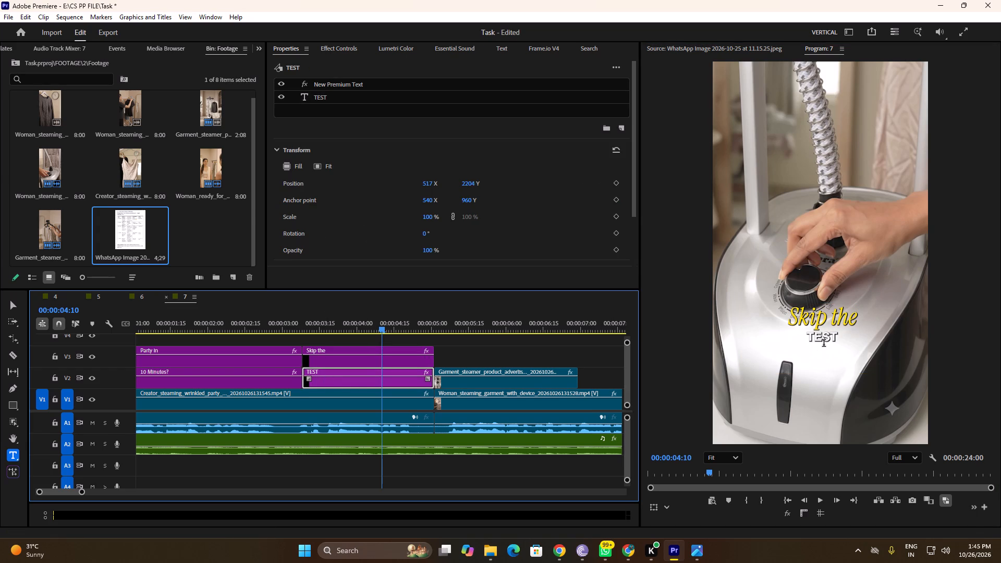
{"action": "double_click", "coordinate": [824, 344]}
{"action": "left_click", "coordinate": [369, 370]}
{"action": "left_click", "coordinate": [326, 100]}
{"action": "double_click", "coordinate": [830, 338]}
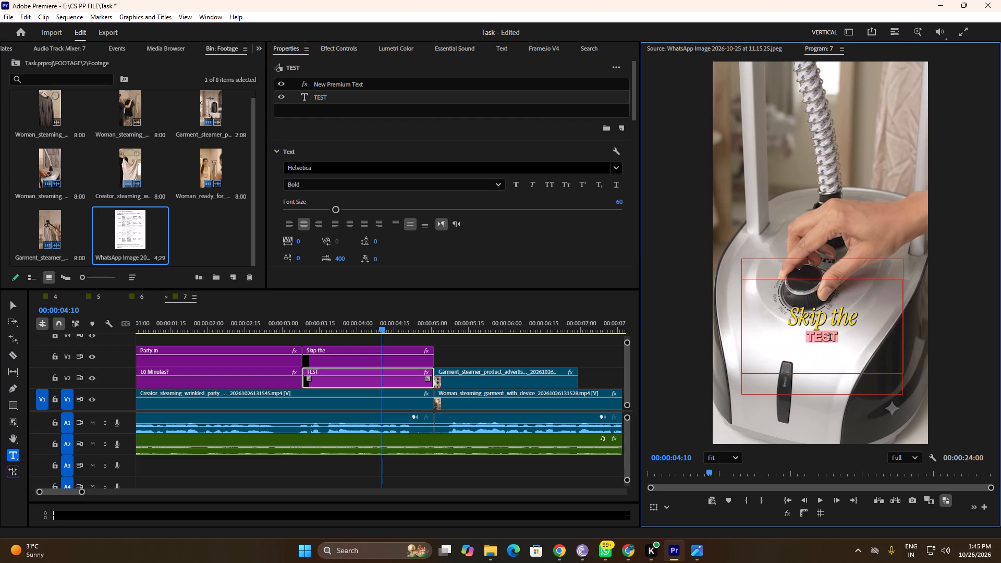
{"action": "type", "text": "Ironing"}
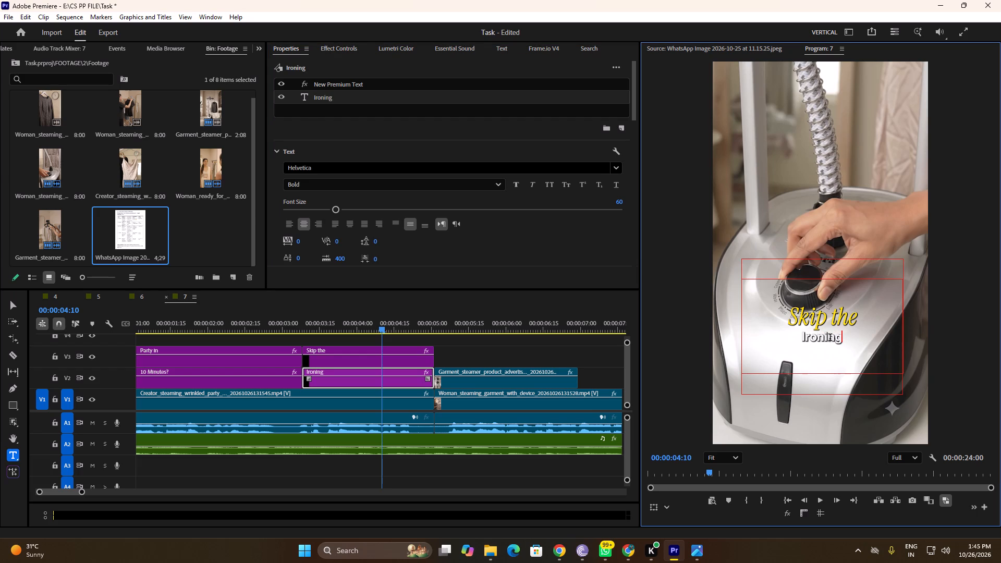
{"action": "key", "text": "space"}
{"action": "type", "text": "Board"}
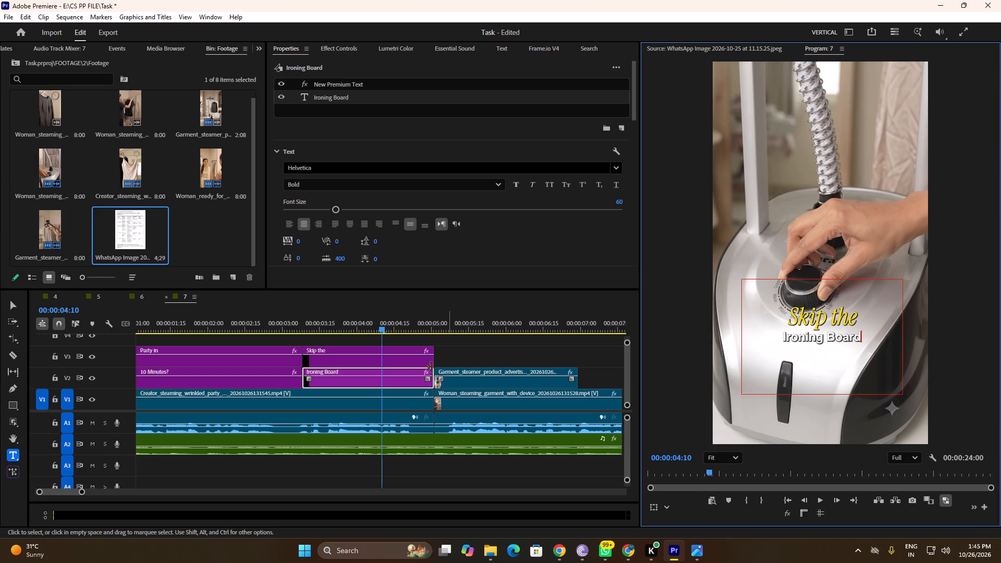
Play back the "Skip the Ironing Board" titles into the product shot, and check the script image's on-screen text.
{"action": "left_click", "coordinate": [362, 385]}
{"action": "left_click_drag", "start_coordinate": [382, 322], "coordinate": [246, 314]}
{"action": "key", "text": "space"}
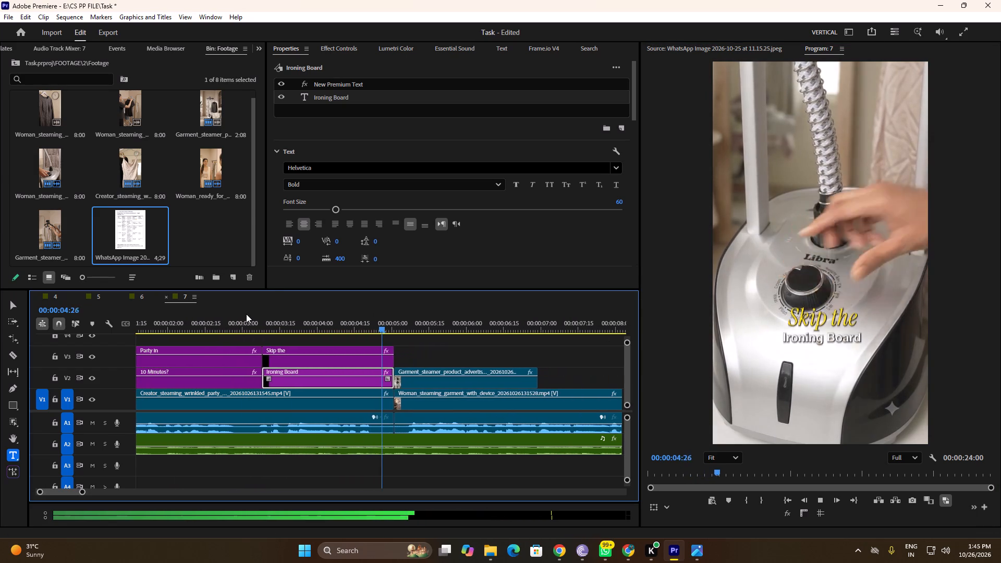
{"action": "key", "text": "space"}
{"action": "left_click", "coordinate": [694, 554]}
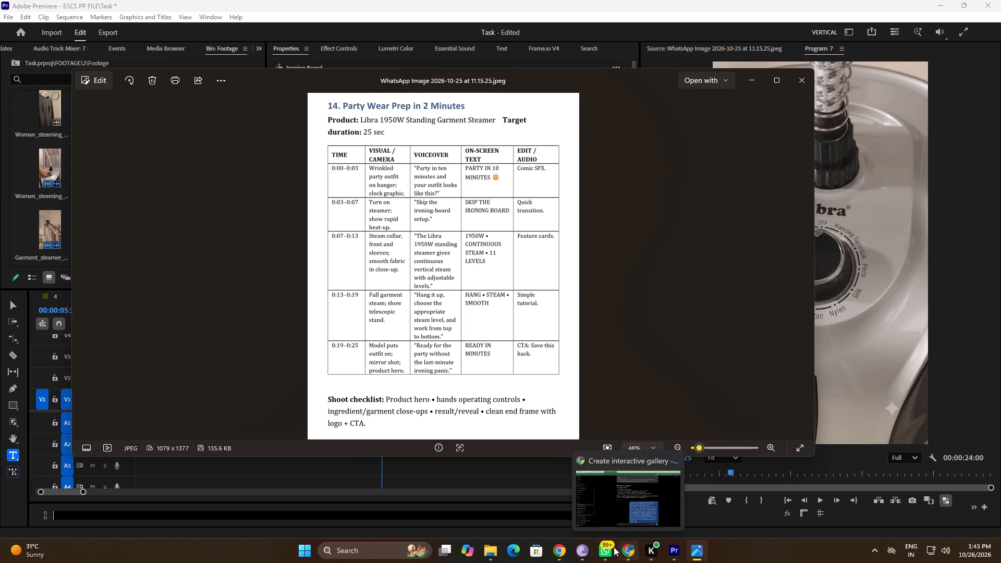
{"action": "left_click", "coordinate": [668, 549]}
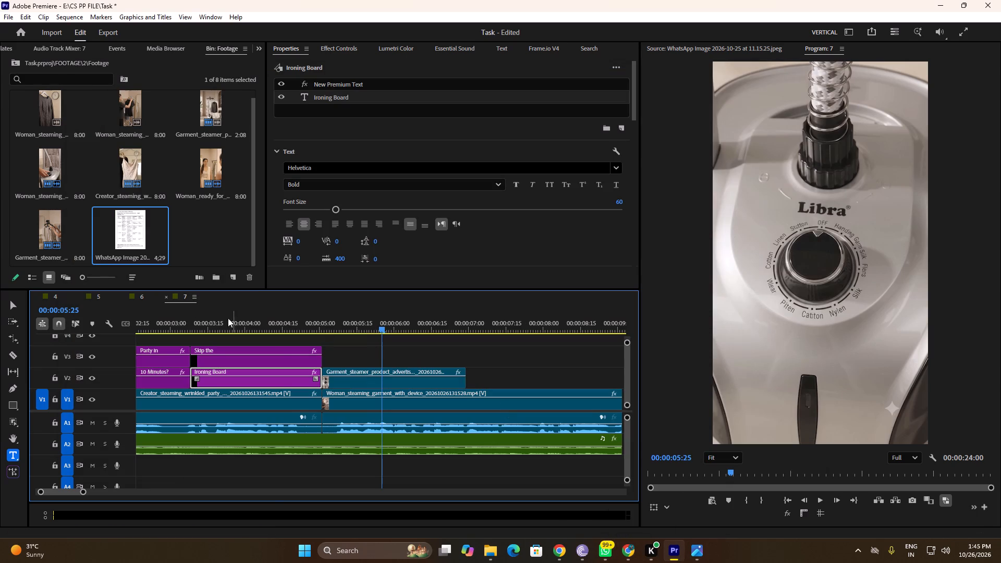
Copy the "6.5L" title from sequence 6 into sequence 7, placing it on V3 directly after "Skip the", above the product shot.
{"action": "left_click", "coordinate": [142, 300]}
{"action": "left_click_drag", "start_coordinate": [257, 347], "coordinate": [274, 369]}
{"action": "key", "text": "ctrl+c"}
{"action": "left_click", "coordinate": [187, 296]}
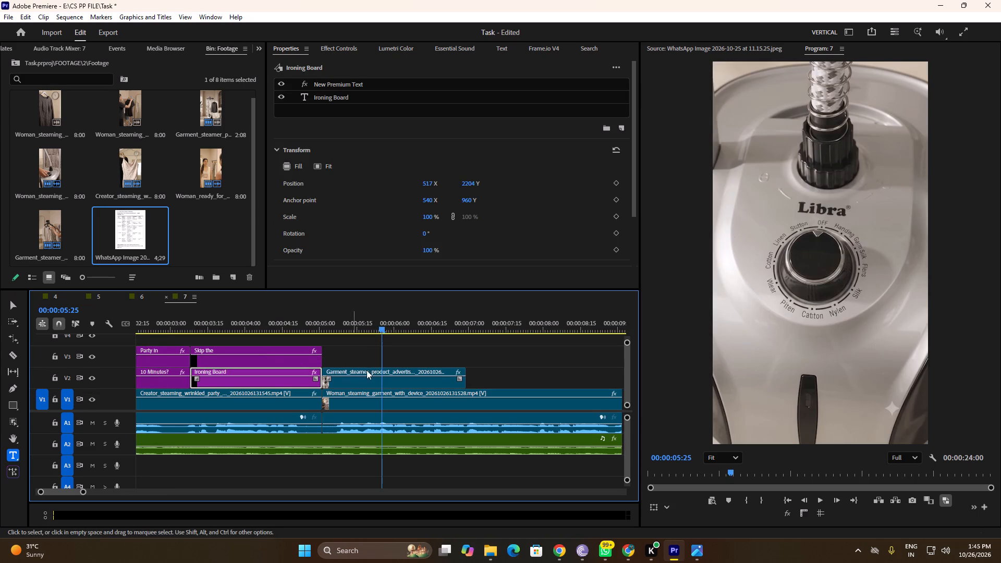
{"action": "key", "text": "ctrl+v"}
{"action": "left_click_drag", "start_coordinate": [415, 342], "coordinate": [376, 352]}
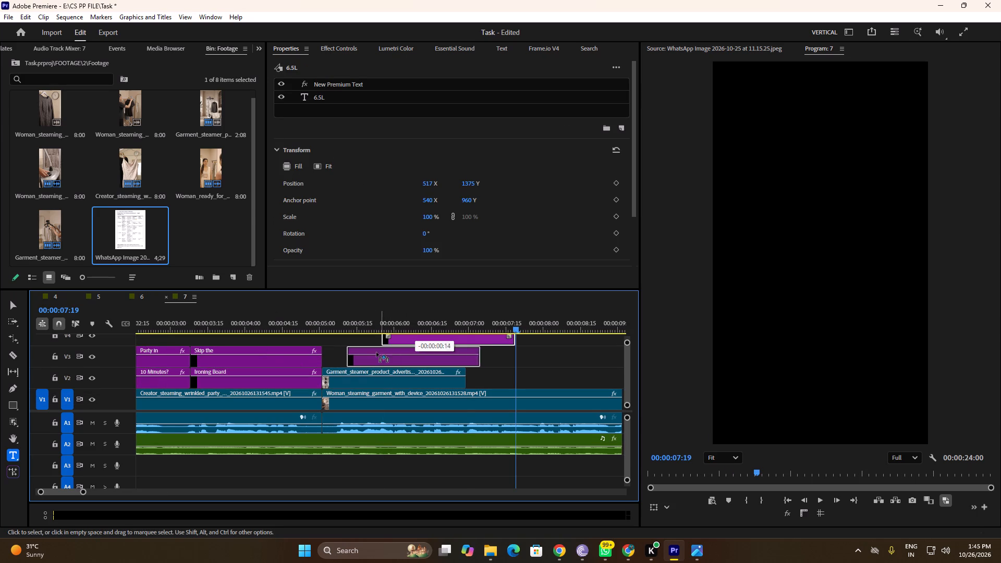
{"action": "left_click_drag", "start_coordinate": [376, 352], "coordinate": [355, 357]}
Play back the product shot from its start with the "6.5L" title, and consult the script image for its on-screen text.
{"action": "left_click_drag", "start_coordinate": [518, 327], "coordinate": [322, 331]}
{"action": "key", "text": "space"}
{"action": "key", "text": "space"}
{"action": "left_click", "coordinate": [699, 548]}
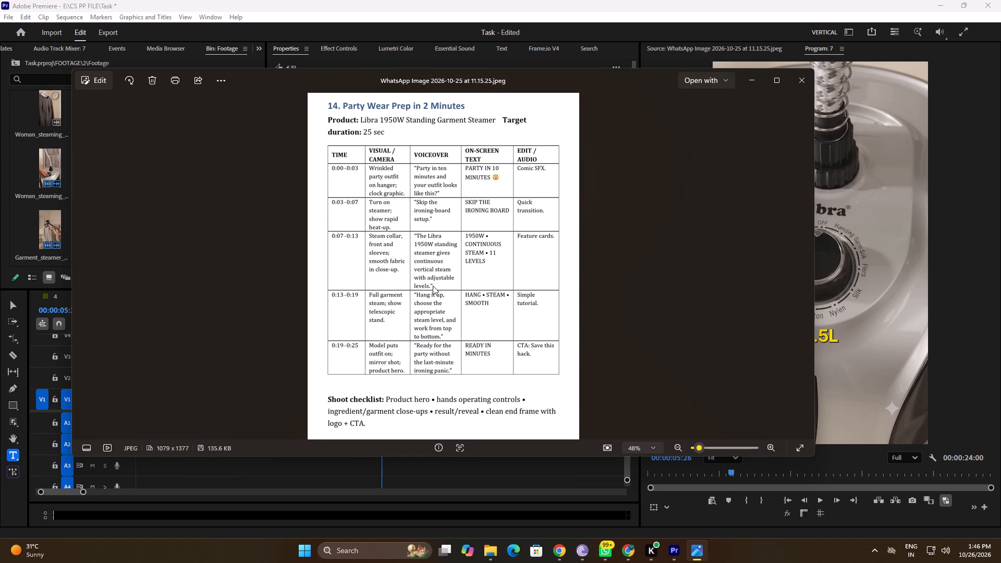
Return to Premiere and play from 00:00:05:26 to about 00:00:11:05 to review where the feature titles belong.
{"action": "left_click", "coordinate": [675, 545]}
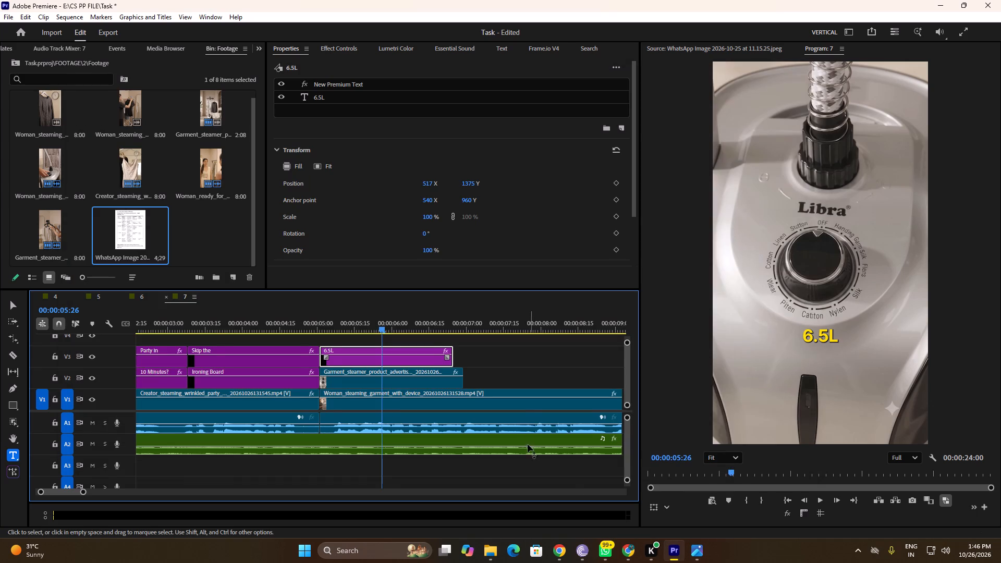
{"action": "key", "text": "space"}
{"action": "scroll", "coordinate": [449, 403], "scroll_direction": "down", "scroll_amount": 4, "text": "alt"}
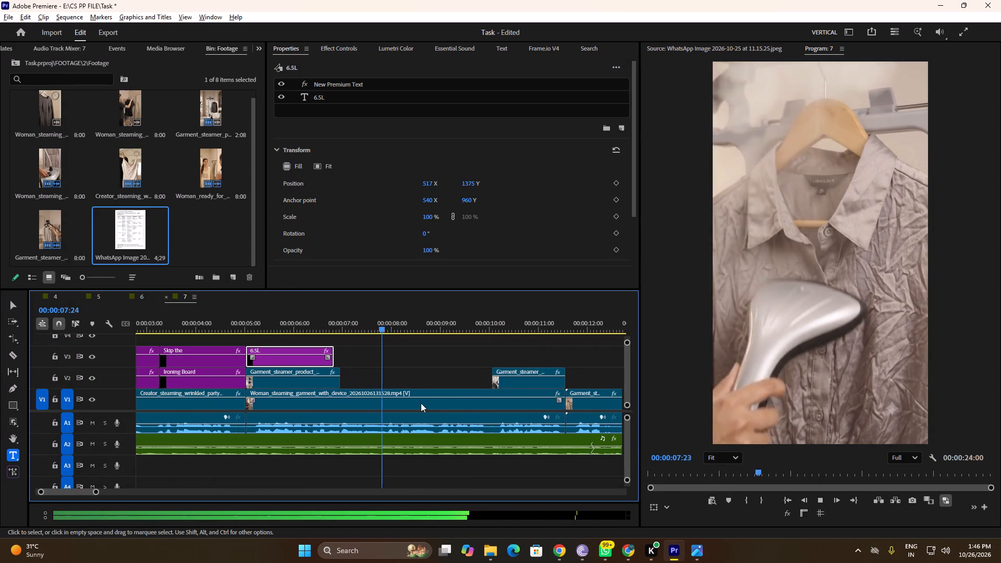
{"action": "scroll", "coordinate": [421, 403], "scroll_direction": "up", "scroll_amount": 8, "text": "alt"}
{"action": "scroll", "coordinate": [423, 403], "scroll_direction": "down", "scroll_amount": 4, "text": "alt"}
{"action": "scroll", "coordinate": [424, 402], "scroll_direction": "up", "scroll_amount": 4, "text": "alt"}
{"action": "scroll", "coordinate": [424, 402], "scroll_direction": "down", "scroll_amount": 3, "text": "alt"}
{"action": "scroll", "coordinate": [431, 405], "scroll_direction": "up", "scroll_amount": 8, "text": "alt"}
{"action": "key", "text": "space"}
{"action": "scroll", "coordinate": [450, 387], "scroll_direction": "down", "scroll_amount": 8, "text": "alt"}
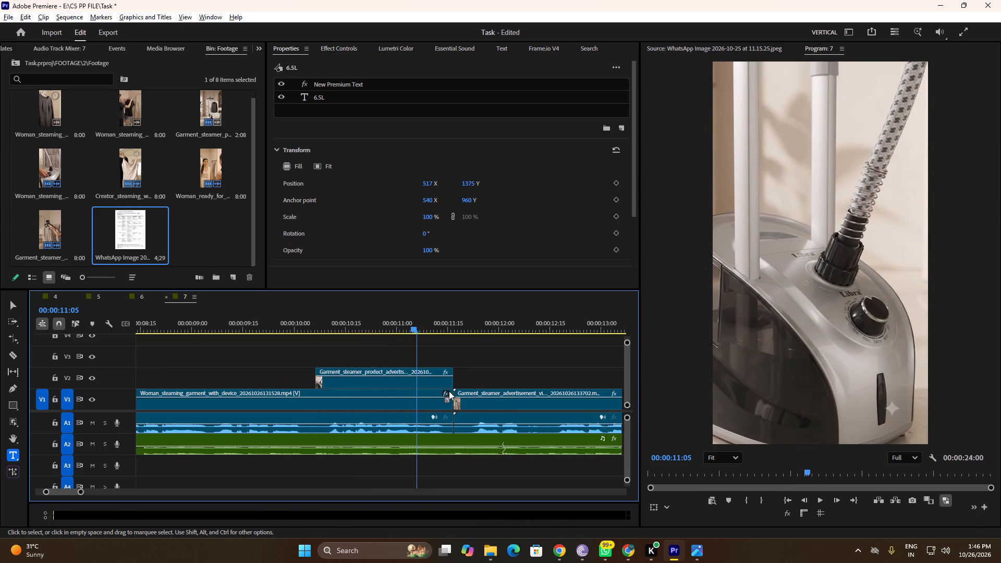
{"action": "scroll", "coordinate": [449, 391], "scroll_direction": "down", "scroll_amount": 4, "text": "alt"}
Extend the 6.5L title's end on V3 to the end of the steamer overlay clip on V2 and select the title.
{"action": "left_click_drag", "start_coordinate": [430, 324], "coordinate": [302, 365]}
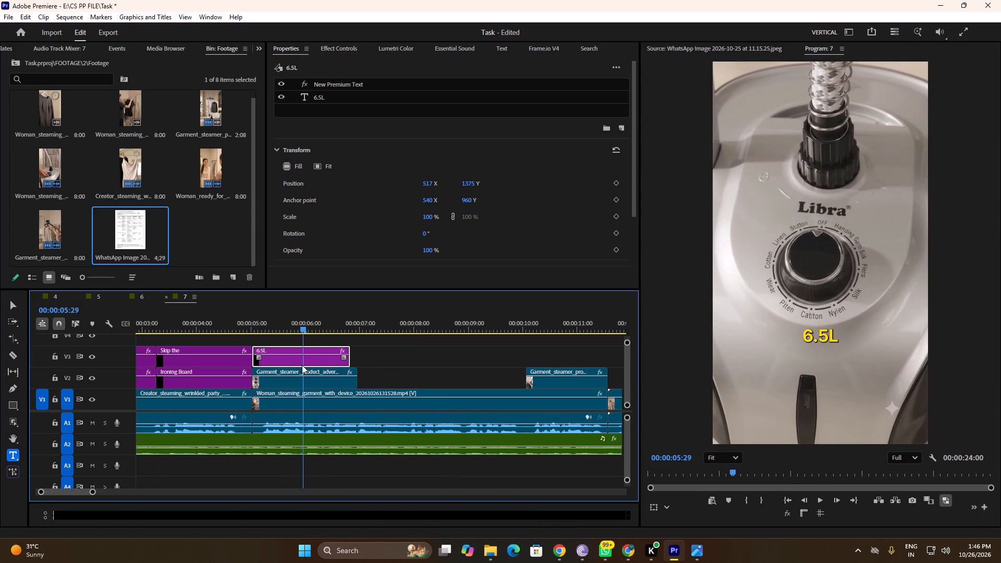
{"action": "left_click_drag", "start_coordinate": [302, 365], "coordinate": [286, 365]}
{"action": "left_click_drag", "start_coordinate": [353, 360], "coordinate": [358, 360]}
{"action": "left_click", "coordinate": [300, 360]}
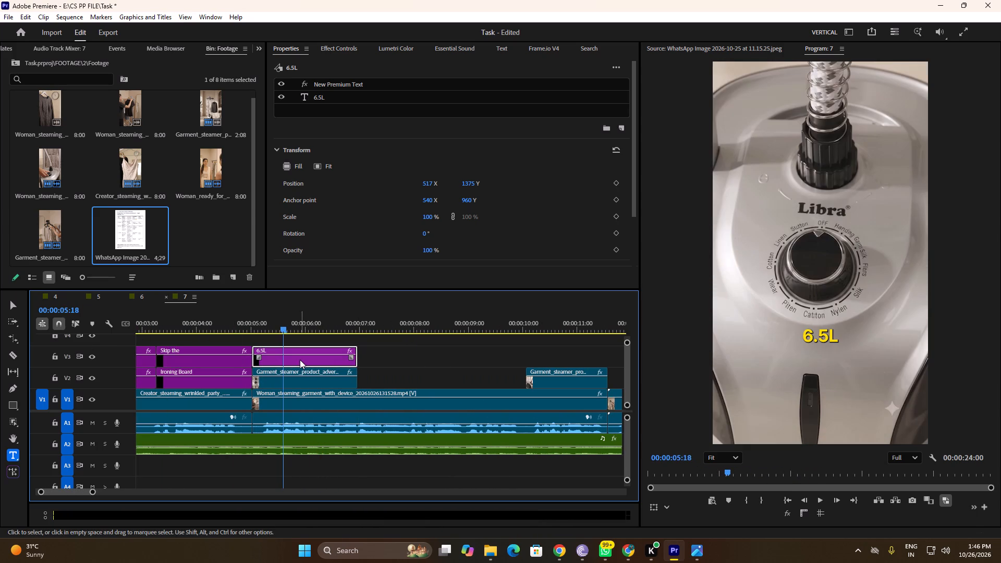
Replace the text of the 6.5L title on V3, above the steamer overlay clip, with "190W".
{"action": "double_click", "coordinate": [829, 334]}
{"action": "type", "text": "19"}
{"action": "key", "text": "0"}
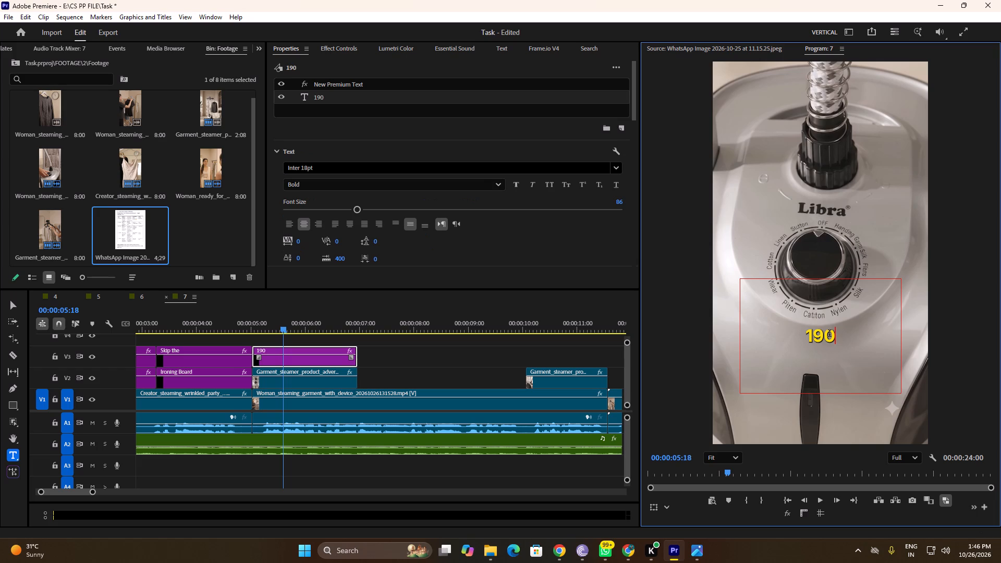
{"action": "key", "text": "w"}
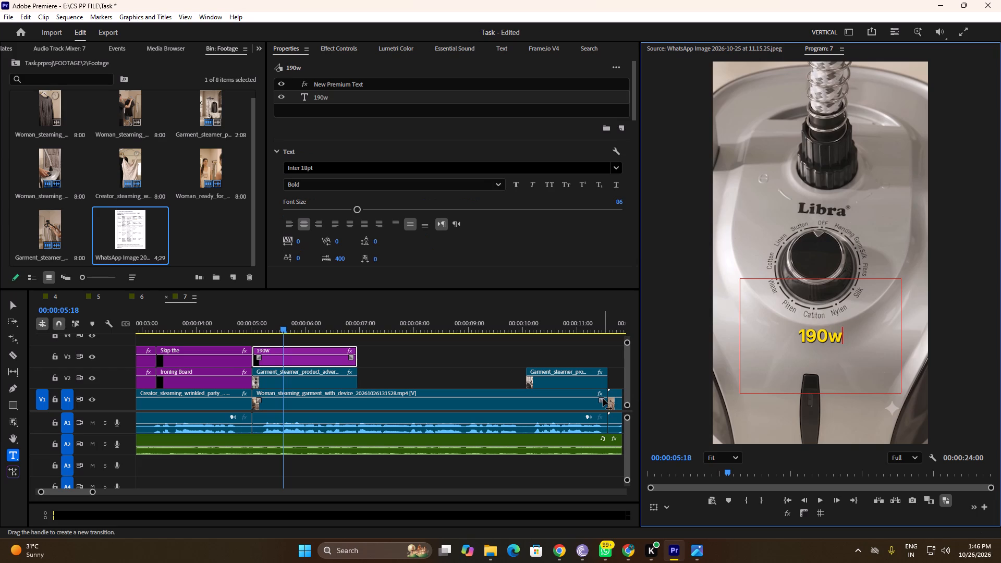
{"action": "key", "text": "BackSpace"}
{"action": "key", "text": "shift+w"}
{"action": "left_click", "coordinate": [295, 359]}
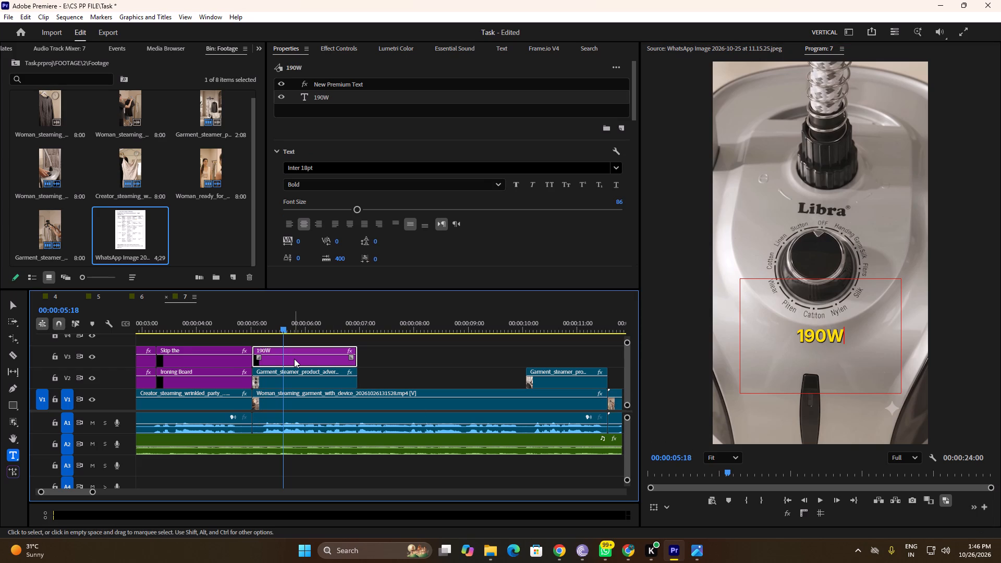
Check the script image for the next feature and duplicate the 190W title further along V3, starting at about 00:00:07:17.
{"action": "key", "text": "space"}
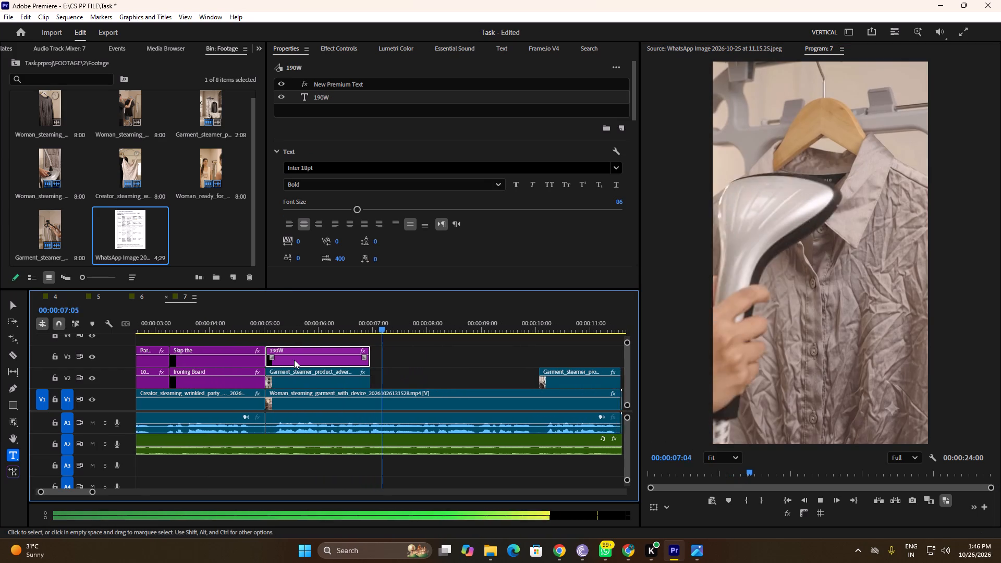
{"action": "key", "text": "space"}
{"action": "left_click", "coordinate": [702, 550]}
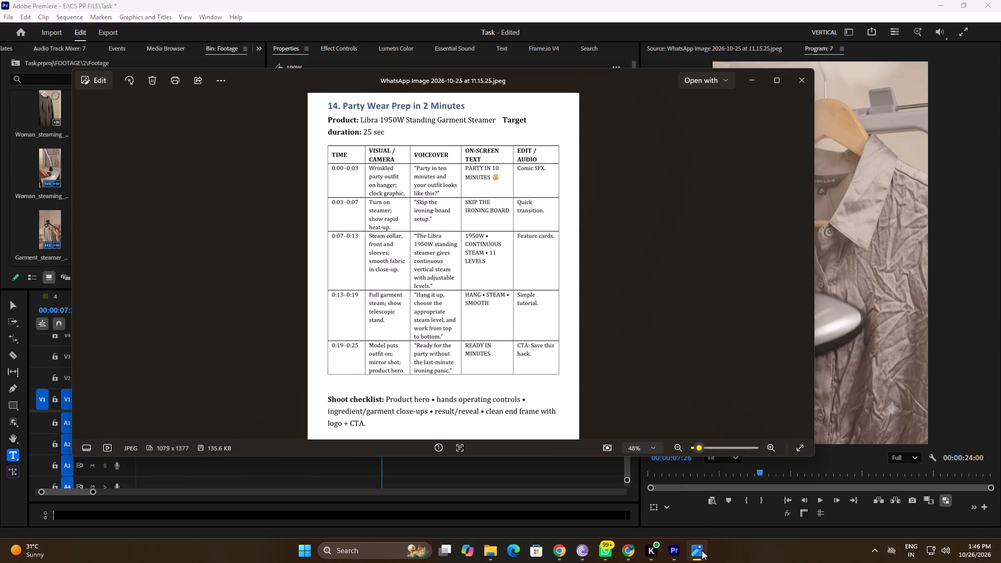
{"action": "left_click", "coordinate": [702, 550]}
{"action": "left_click_drag", "start_coordinate": [279, 362], "coordinate": [417, 358], "text": "alt"}
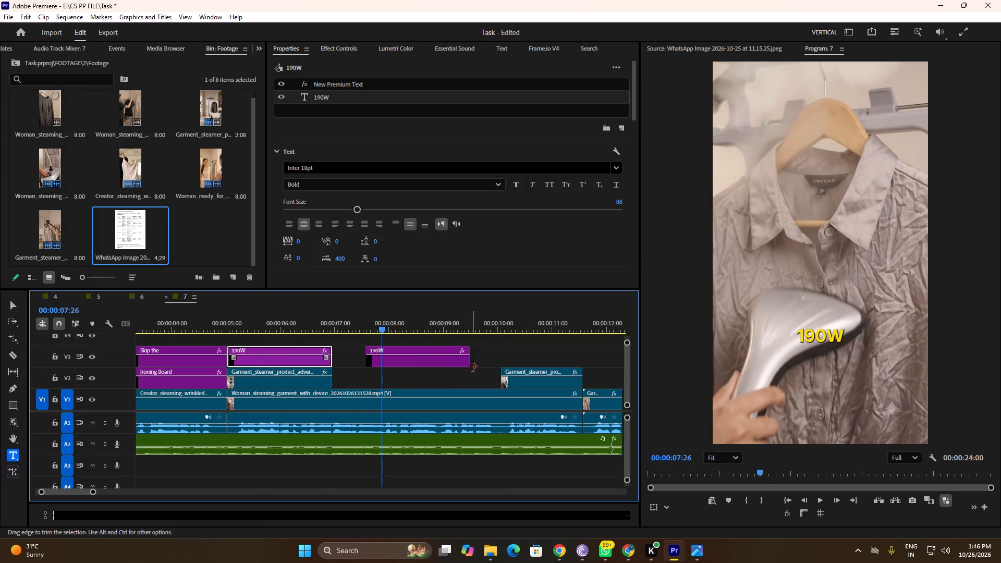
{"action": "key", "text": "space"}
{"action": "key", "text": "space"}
Replace the duplicated title's text with "Continuous Steam", checking the wording against the script image.
{"action": "left_click", "coordinate": [402, 356]}
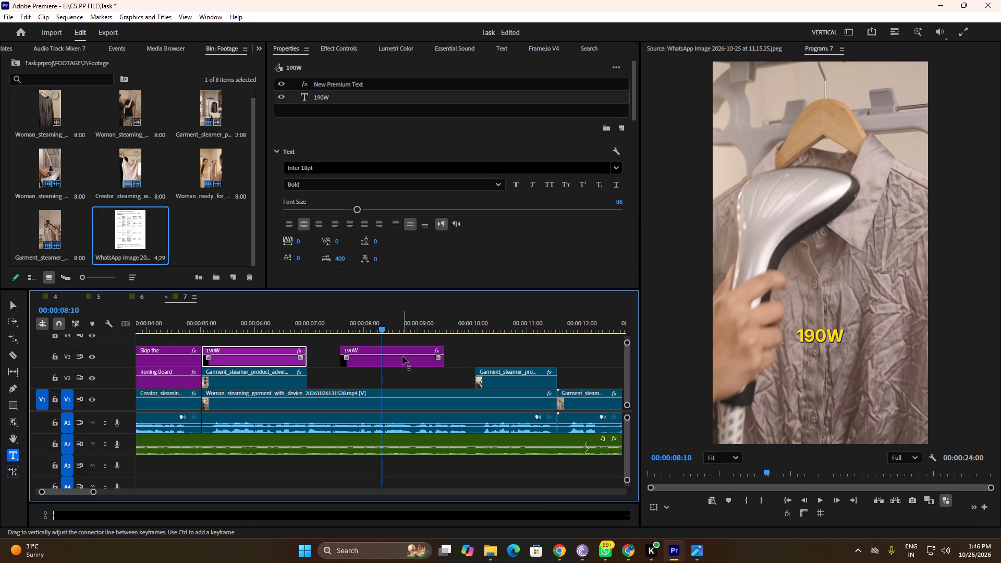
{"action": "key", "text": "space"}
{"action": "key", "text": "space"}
{"action": "double_click", "coordinate": [824, 335]}
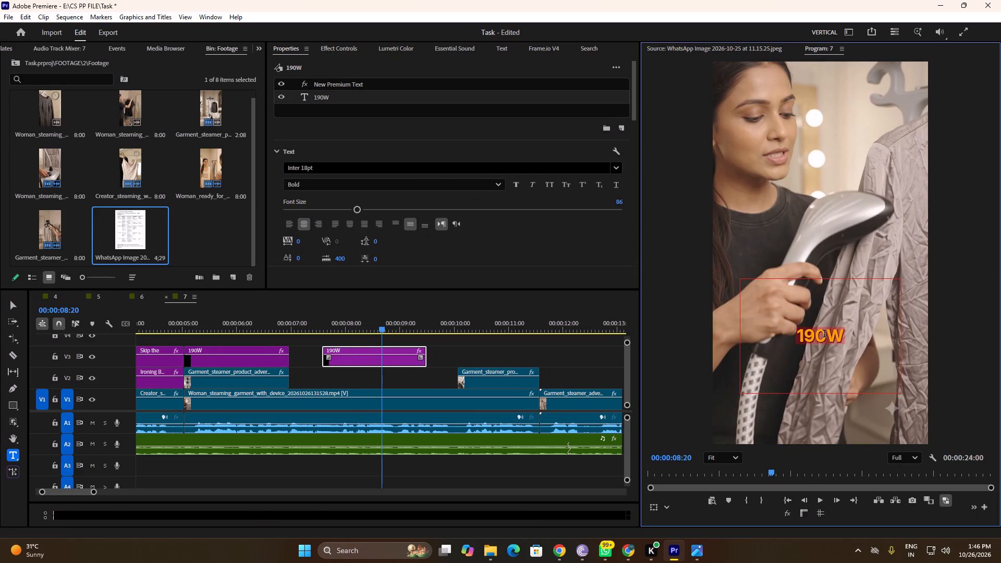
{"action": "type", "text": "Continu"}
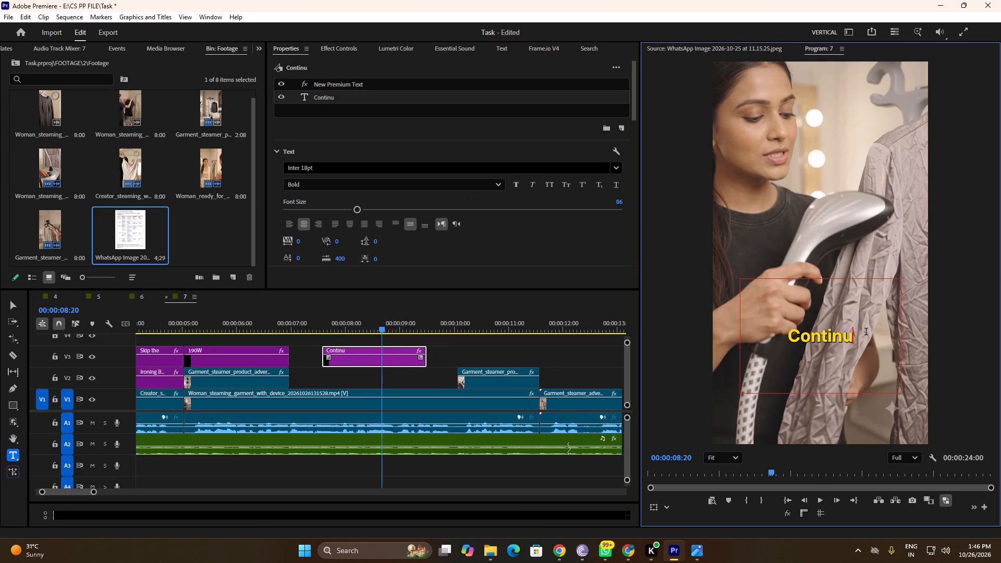
{"action": "left_click", "coordinate": [702, 546]}
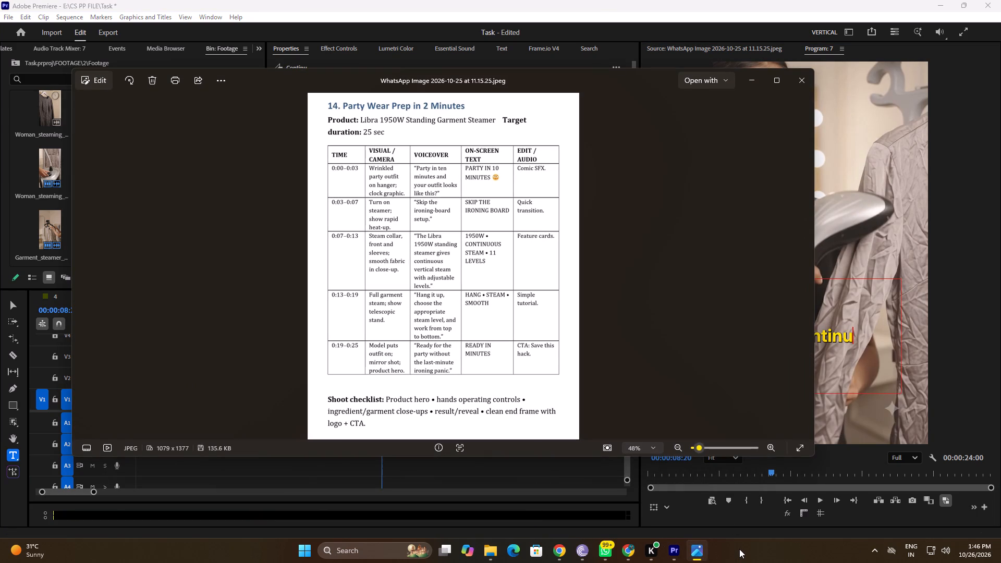
{"action": "left_click", "coordinate": [669, 552]}
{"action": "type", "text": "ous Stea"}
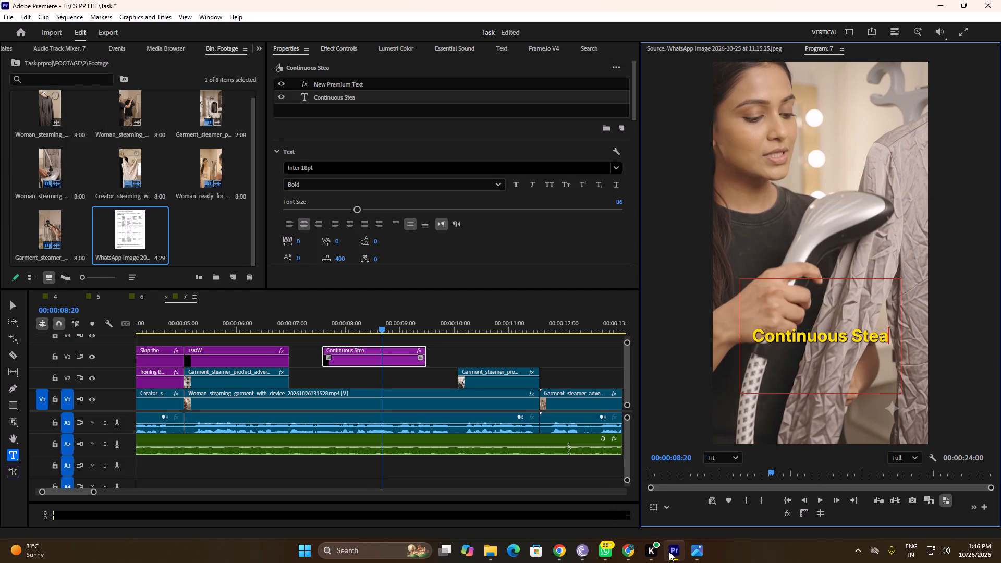
Delete "Stea" from the "Continuous Stea" title text on V3.
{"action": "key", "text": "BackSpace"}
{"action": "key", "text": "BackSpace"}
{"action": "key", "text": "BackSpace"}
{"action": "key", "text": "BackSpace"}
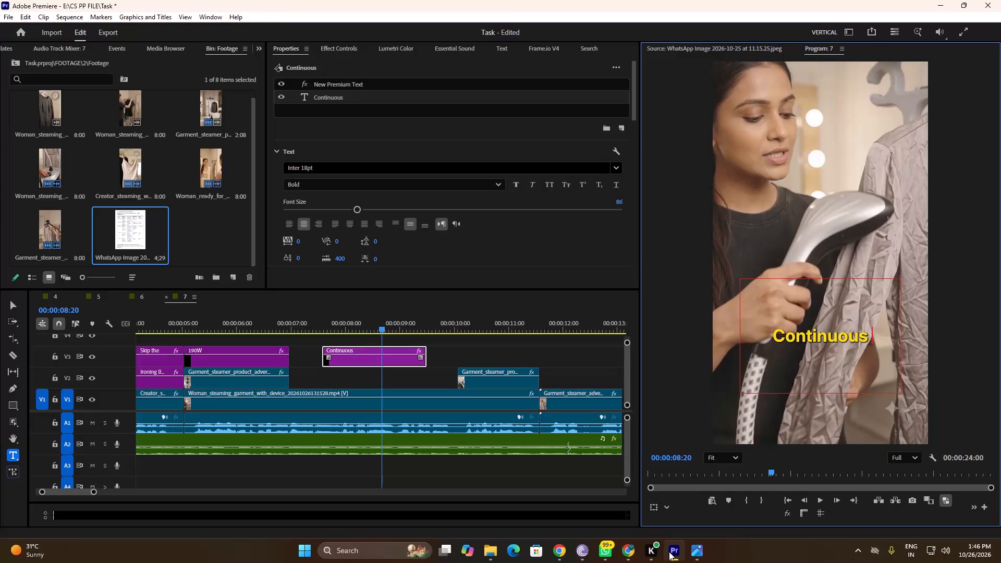
Copy the word "Continuous" out of the title on V3 and delete that title clip.
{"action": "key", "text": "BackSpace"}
{"action": "left_click_drag", "start_coordinate": [870, 337], "coordinate": [779, 337]}
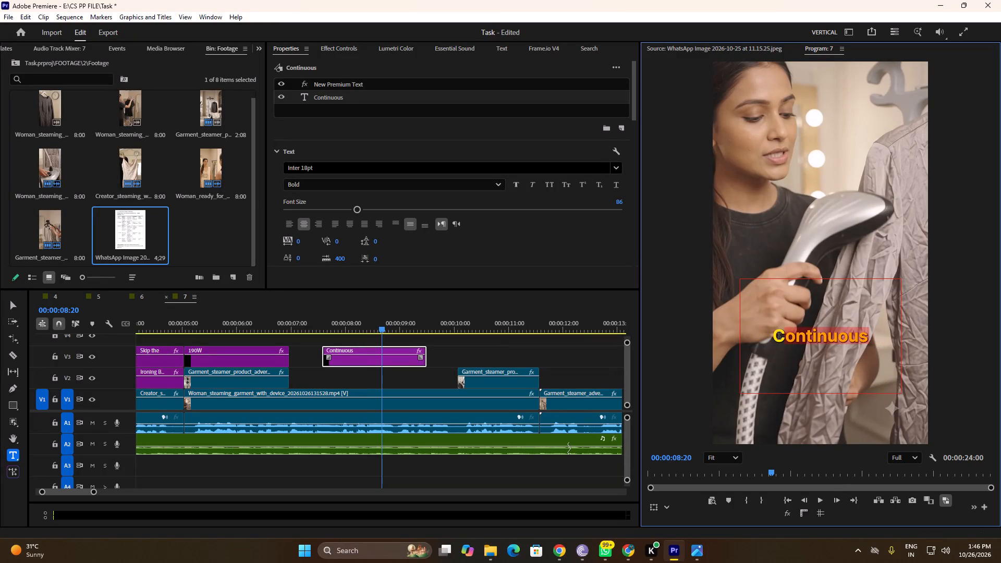
{"action": "left_click_drag", "start_coordinate": [779, 337], "coordinate": [776, 337]}
{"action": "key", "text": "ctrl+c"}
{"action": "key", "text": "BackSpace"}
{"action": "left_click", "coordinate": [391, 359]}
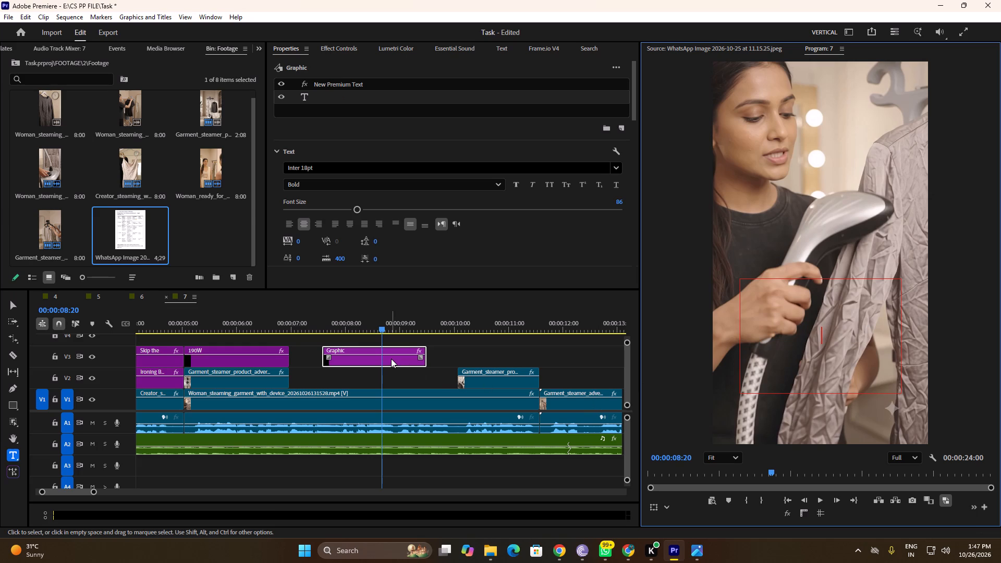
{"action": "key", "text": "Delete"}
Duplicate the "Skip the" and "Ironing Board" title pair to the gap after the 190W title, placing the copies on V4 and V3 from about 00:00:08:00.
{"action": "scroll", "coordinate": [389, 362], "scroll_direction": "down", "scroll_amount": 8, "text": "alt"}
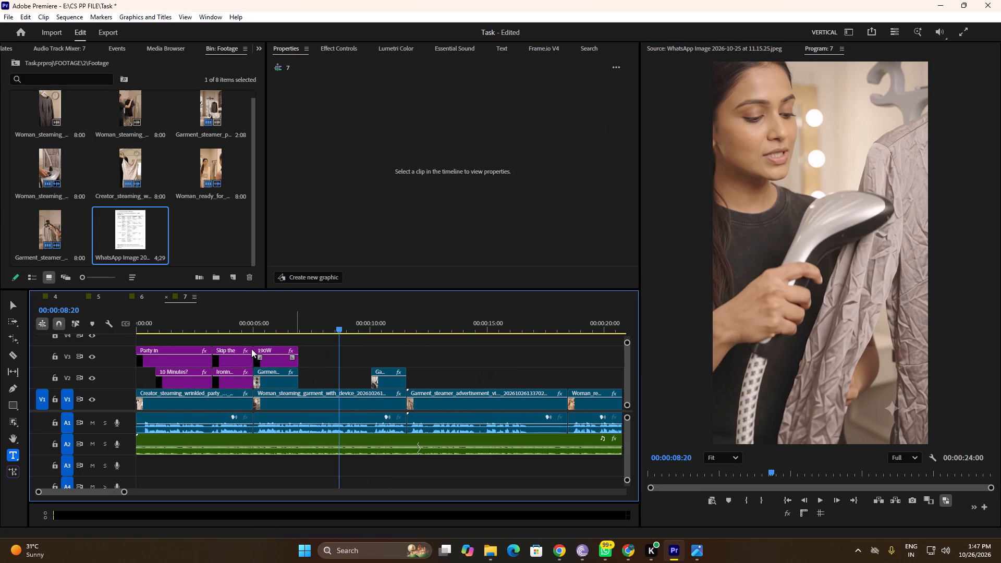
{"action": "left_click_drag", "start_coordinate": [218, 339], "coordinate": [232, 375]}
{"action": "left_click_drag", "start_coordinate": [229, 384], "coordinate": [326, 362], "text": "alt"}
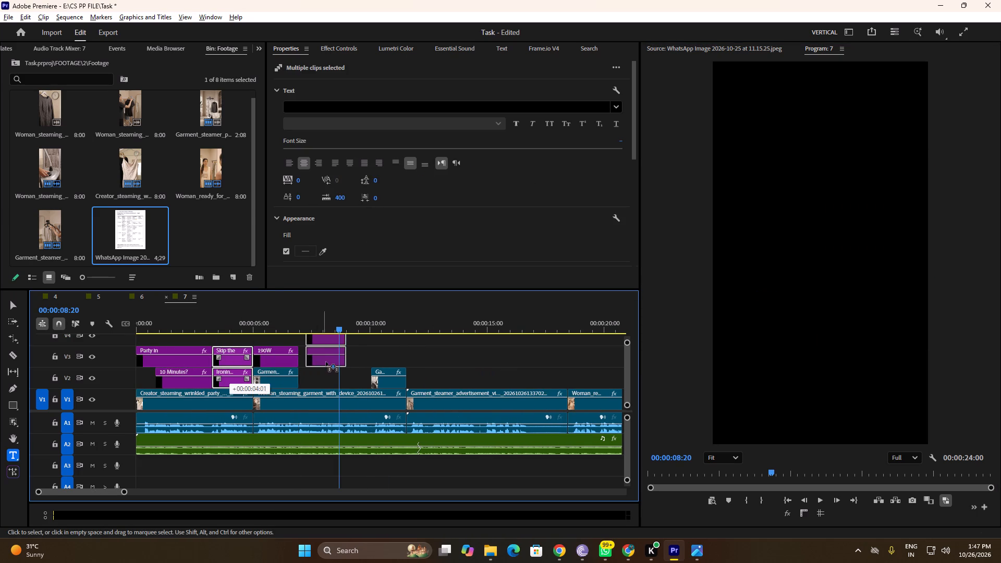
{"action": "left_click_drag", "start_coordinate": [326, 362], "coordinate": [340, 364], "text": "alt"}
Replace the text of the copied "Skip the" title on V4 with "Continuous", keeping its yellow Instrument Serif italic style.
{"action": "scroll", "coordinate": [333, 374], "scroll_direction": "up", "scroll_amount": 13, "text": "alt"}
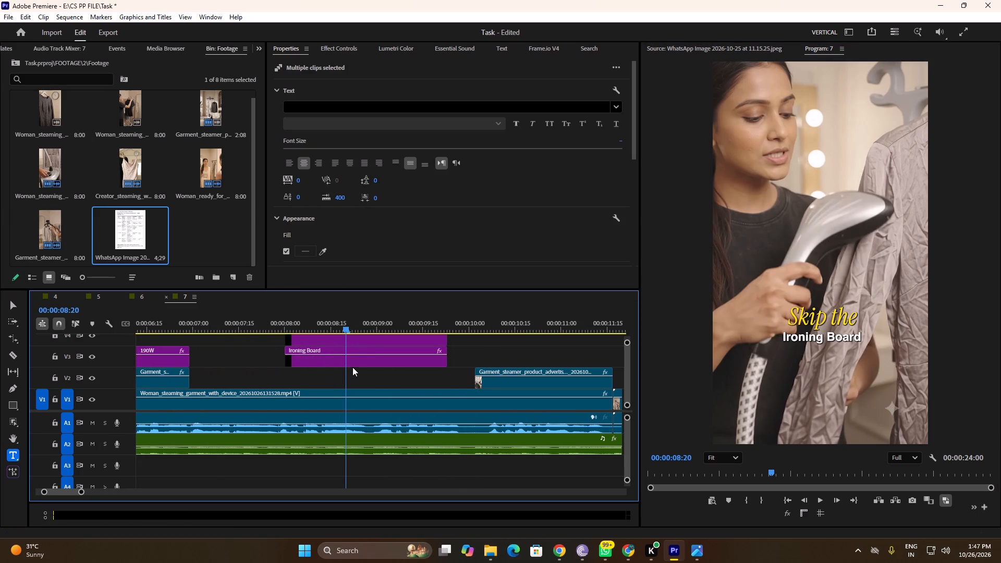
{"action": "left_click", "coordinate": [353, 341]}
{"action": "left_click", "coordinate": [337, 95]}
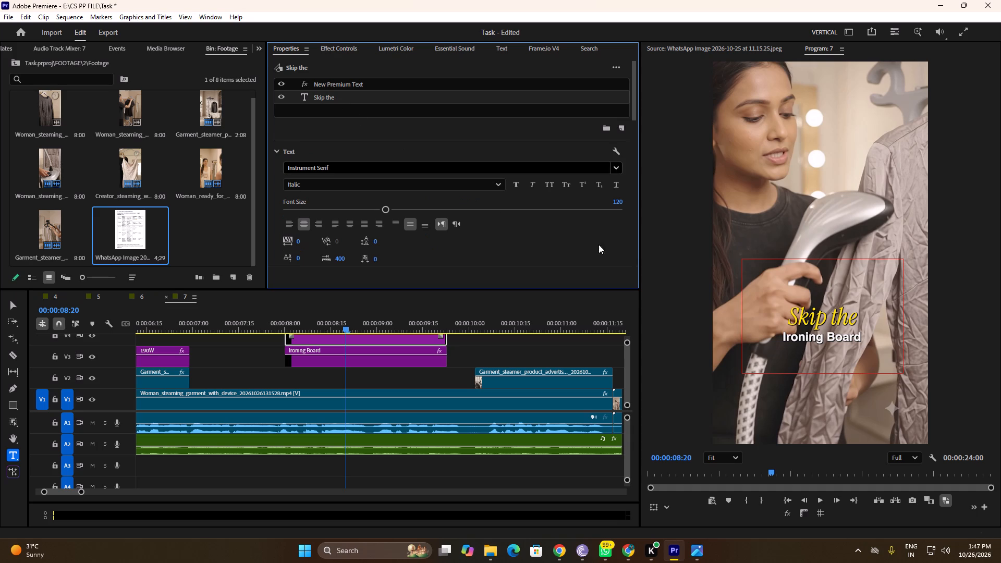
{"action": "double_click", "coordinate": [829, 313]}
{"action": "key", "text": "ctrl+a"}
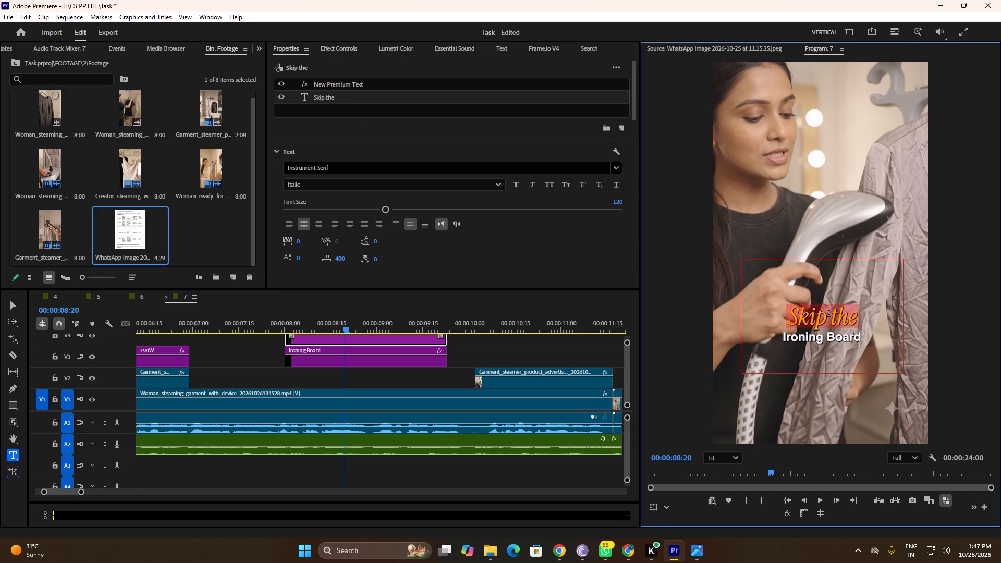
{"action": "key", "text": "ctrl+v"}
{"action": "key", "text": "ctrl+z"}
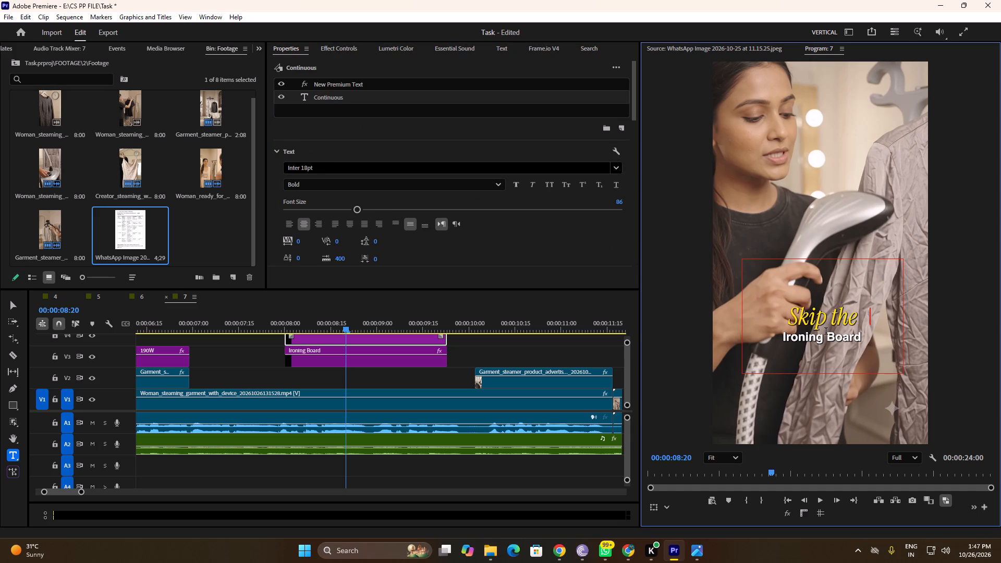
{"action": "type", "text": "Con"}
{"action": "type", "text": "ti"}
{"action": "left_click", "coordinate": [694, 554]}
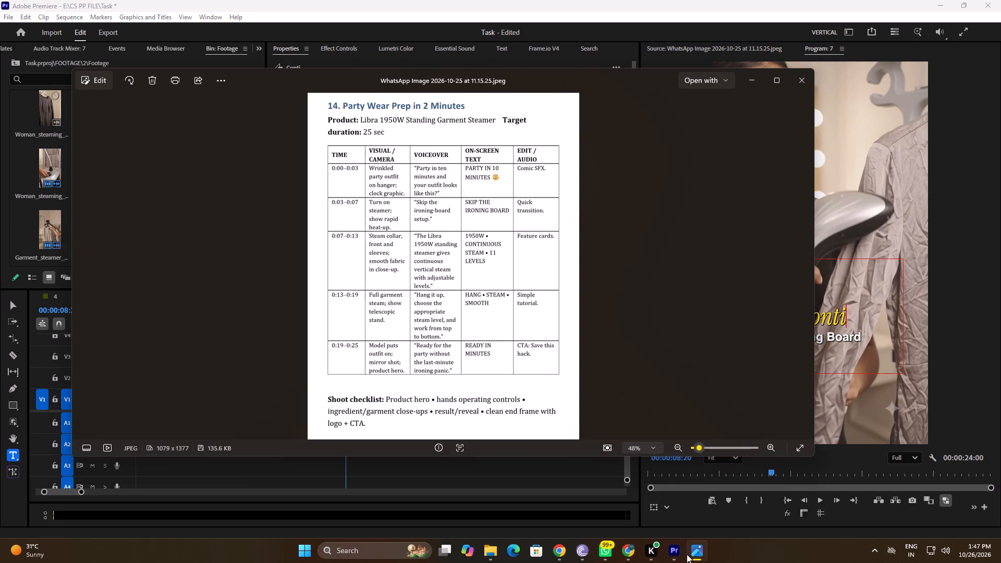
{"action": "left_click", "coordinate": [676, 554]}
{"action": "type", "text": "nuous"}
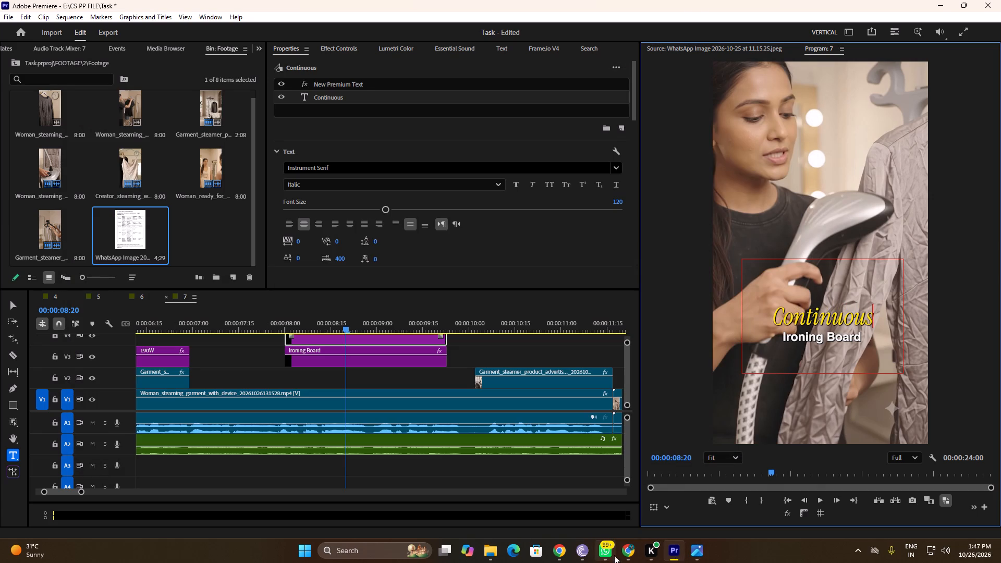
Check the on-screen text in the script image and replace the copied "Ironing Board" title text on V3 with "Steam".
{"action": "left_click", "coordinate": [696, 552]}
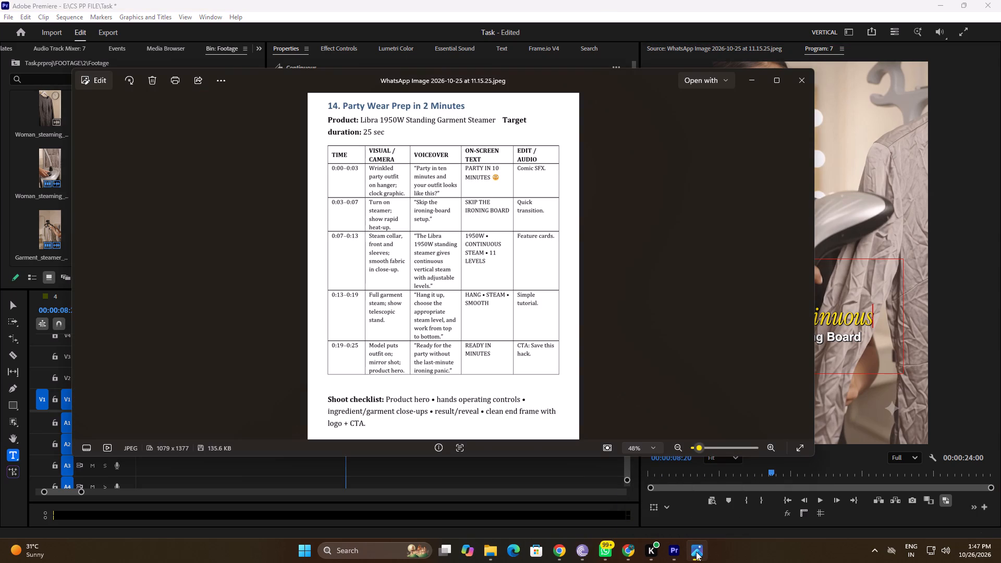
{"action": "left_click", "coordinate": [696, 552]}
{"action": "left_click", "coordinate": [696, 552]}
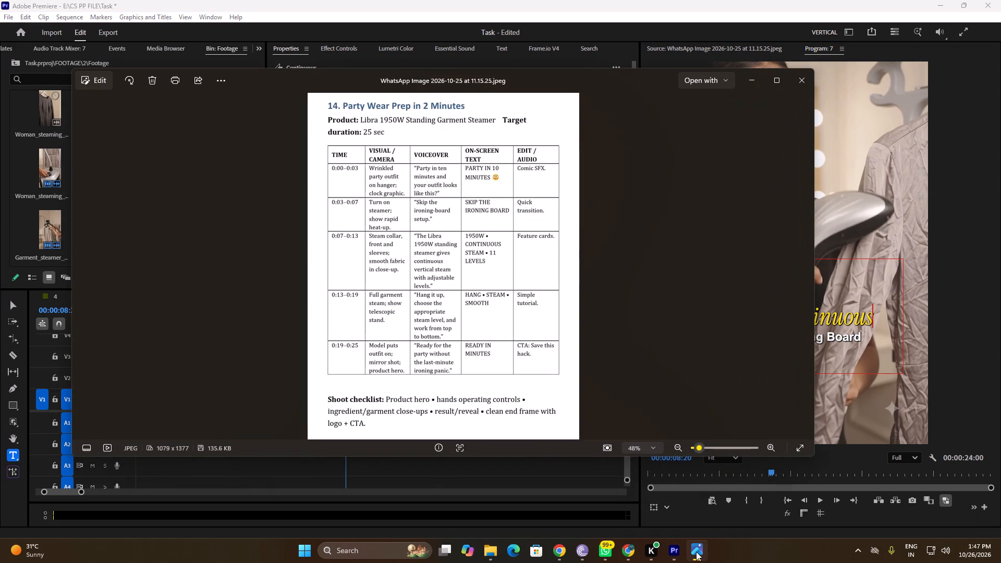
{"action": "left_click", "coordinate": [696, 552]}
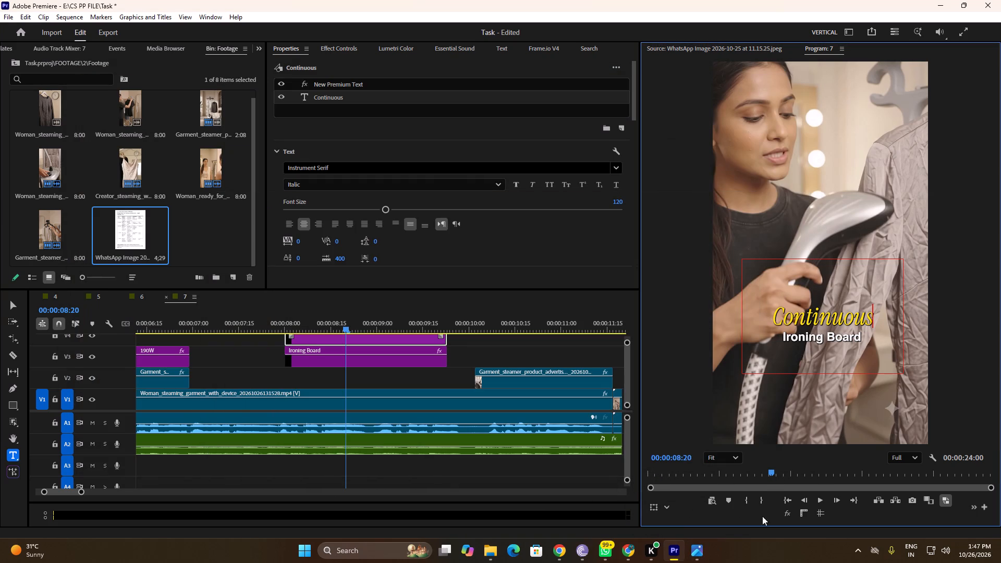
{"action": "left_click", "coordinate": [382, 363]}
{"action": "left_click", "coordinate": [341, 92]}
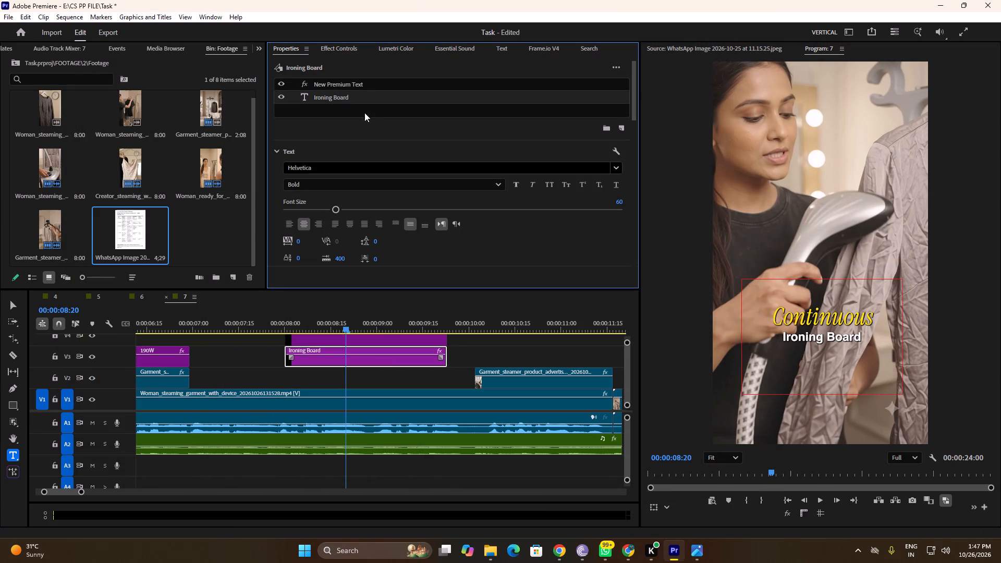
{"action": "double_click", "coordinate": [834, 337]}
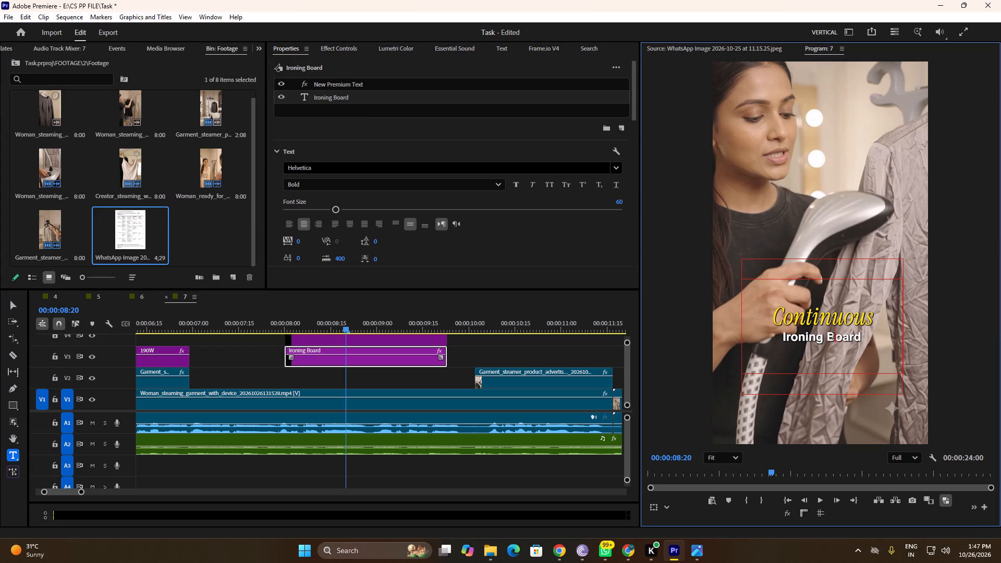
{"action": "key", "text": "ctrl+a"}
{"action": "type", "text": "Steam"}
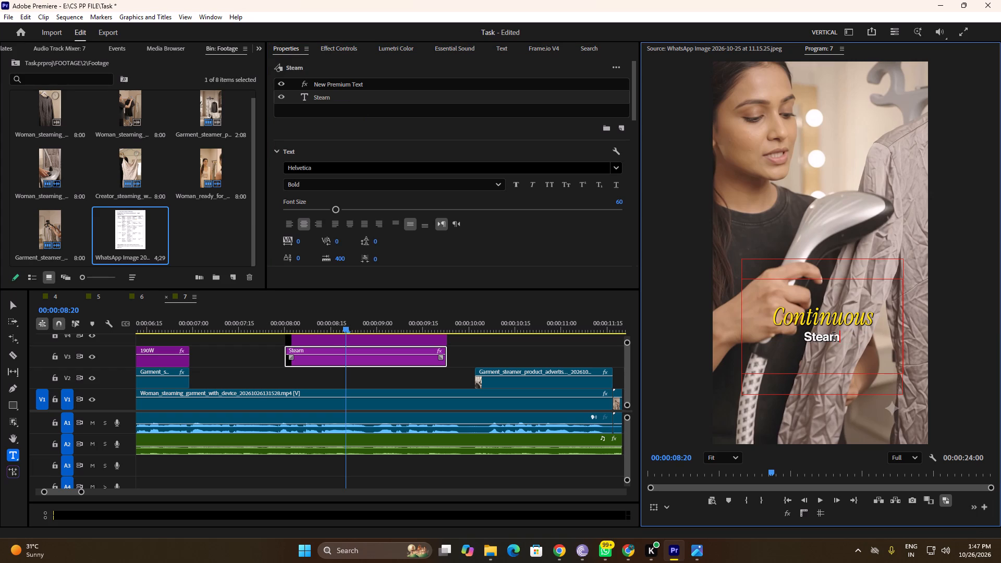
{"action": "left_click", "coordinate": [388, 360]}
Play from 00:00:07:01 and extend the ends of the "Continuous" and "Steam" titles to the start of the second steamer overlay on V2.
{"action": "left_click_drag", "start_coordinate": [345, 325], "coordinate": [197, 311]}
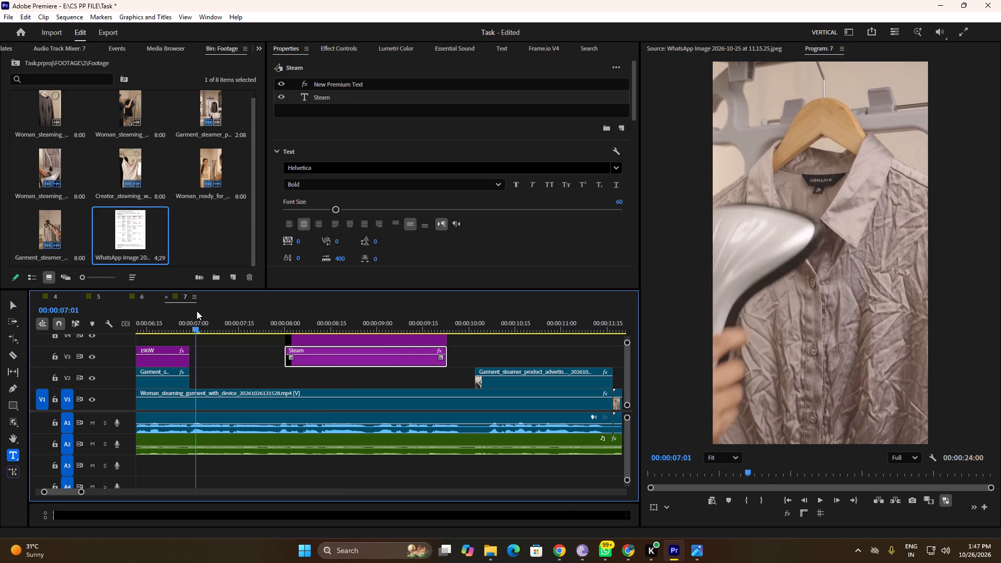
{"action": "key", "text": "space"}
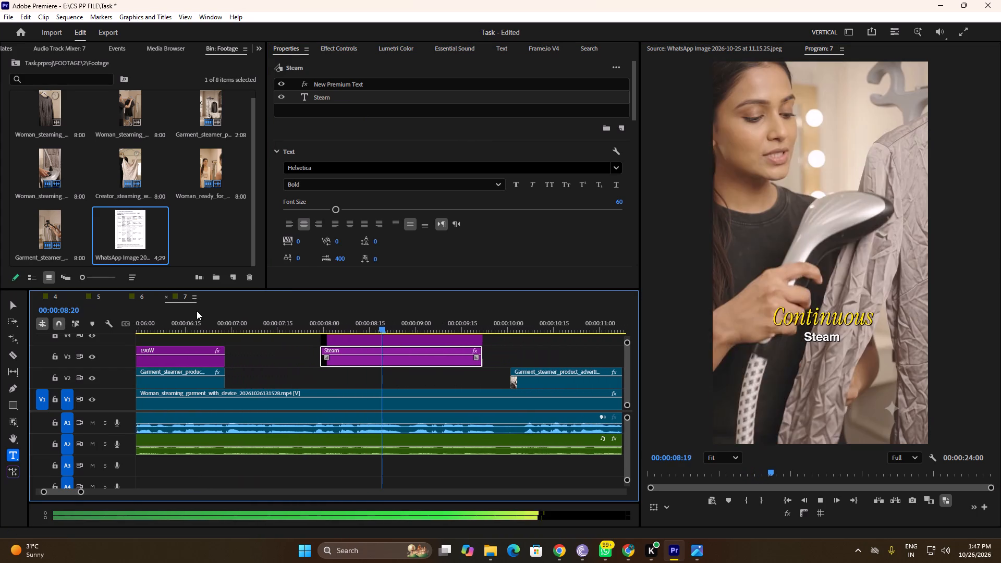
{"action": "key", "text": "space"}
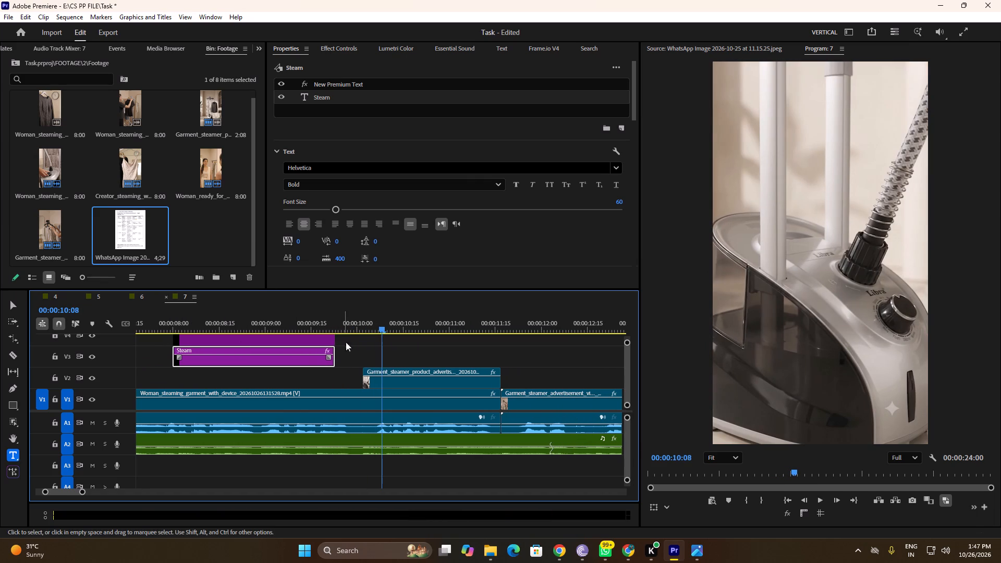
{"action": "left_click_drag", "start_coordinate": [351, 339], "coordinate": [327, 359]}
{"action": "left_click_drag", "start_coordinate": [335, 346], "coordinate": [361, 345]}
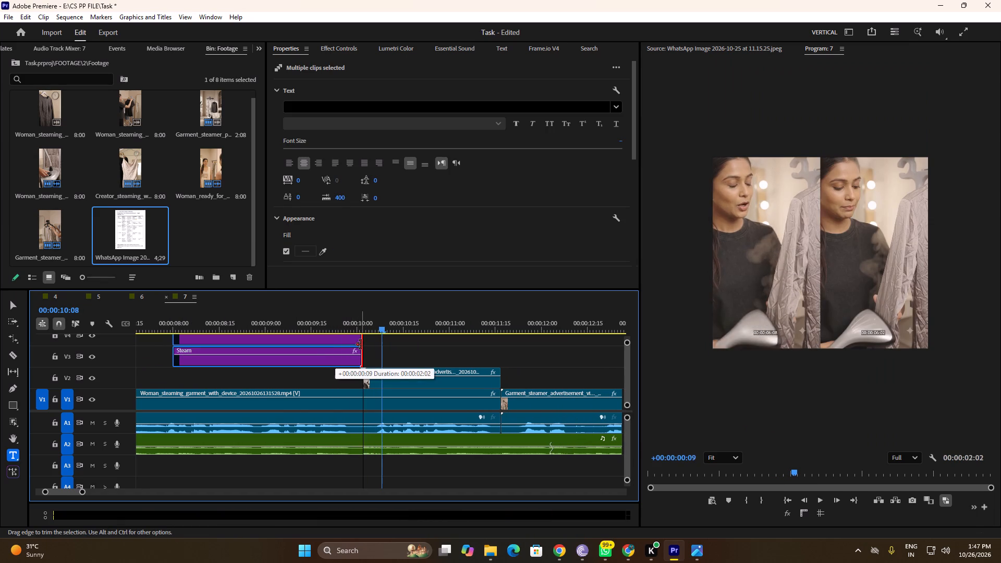
{"action": "left_click_drag", "start_coordinate": [361, 345], "coordinate": [361, 345]}
{"action": "key", "text": "space"}
{"action": "key", "text": "space"}
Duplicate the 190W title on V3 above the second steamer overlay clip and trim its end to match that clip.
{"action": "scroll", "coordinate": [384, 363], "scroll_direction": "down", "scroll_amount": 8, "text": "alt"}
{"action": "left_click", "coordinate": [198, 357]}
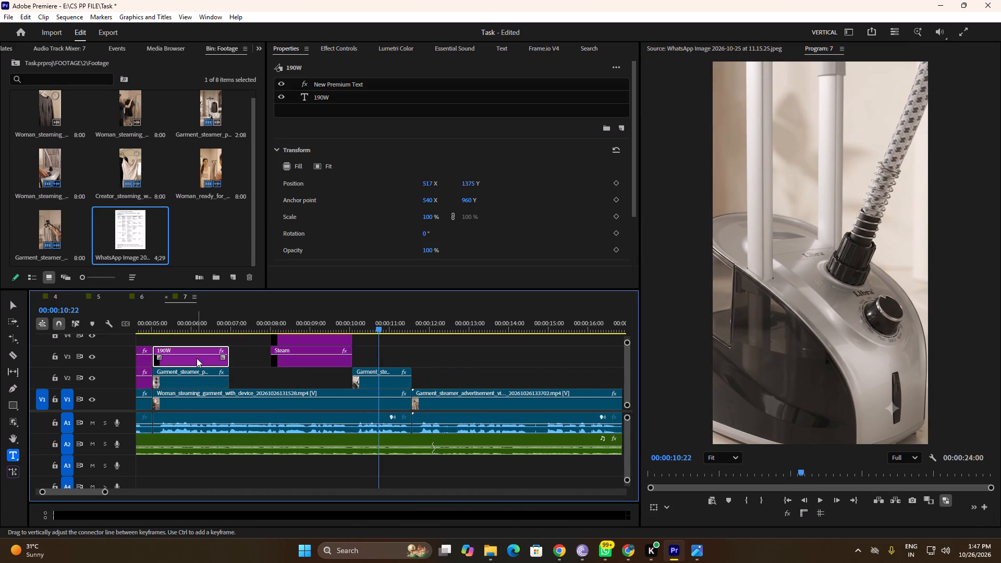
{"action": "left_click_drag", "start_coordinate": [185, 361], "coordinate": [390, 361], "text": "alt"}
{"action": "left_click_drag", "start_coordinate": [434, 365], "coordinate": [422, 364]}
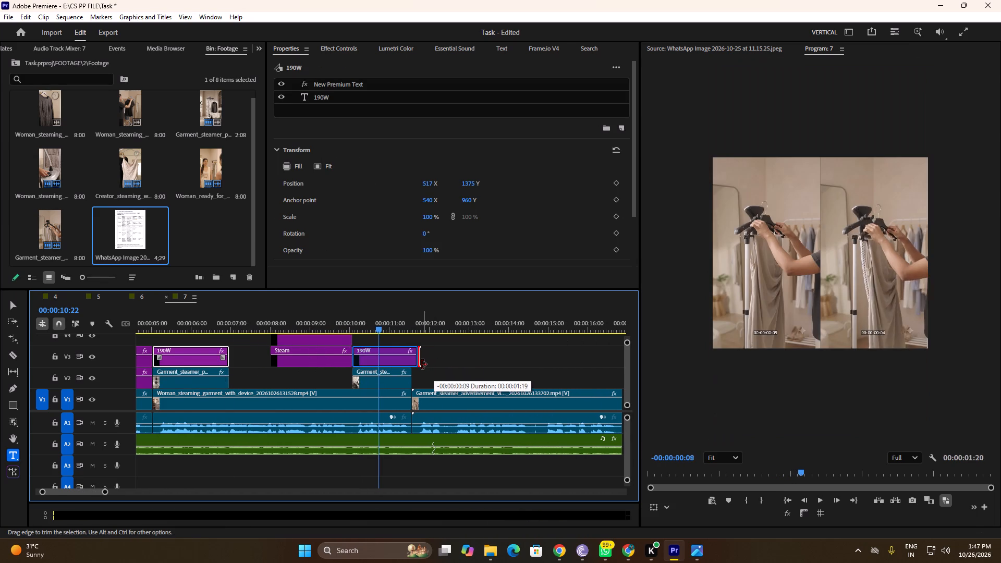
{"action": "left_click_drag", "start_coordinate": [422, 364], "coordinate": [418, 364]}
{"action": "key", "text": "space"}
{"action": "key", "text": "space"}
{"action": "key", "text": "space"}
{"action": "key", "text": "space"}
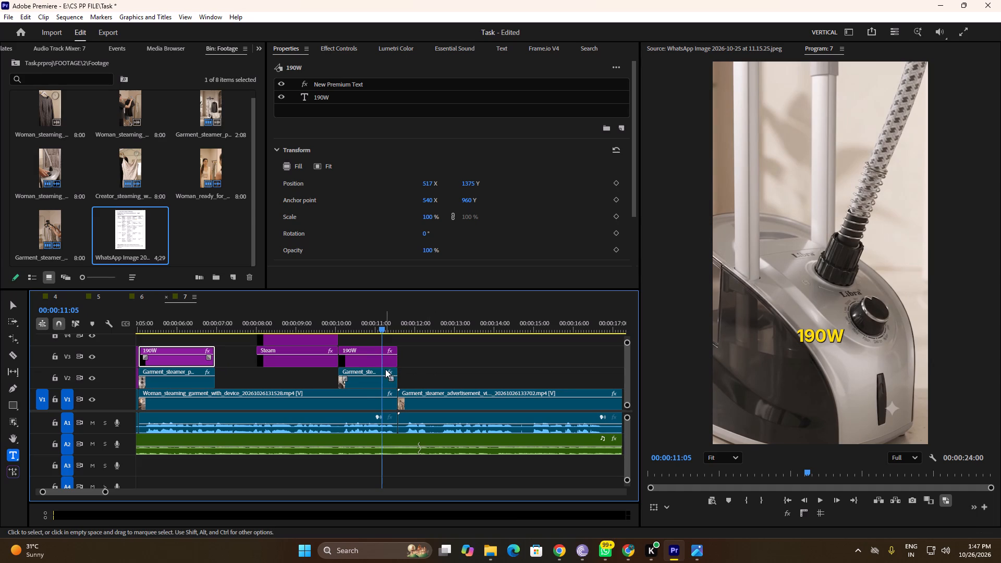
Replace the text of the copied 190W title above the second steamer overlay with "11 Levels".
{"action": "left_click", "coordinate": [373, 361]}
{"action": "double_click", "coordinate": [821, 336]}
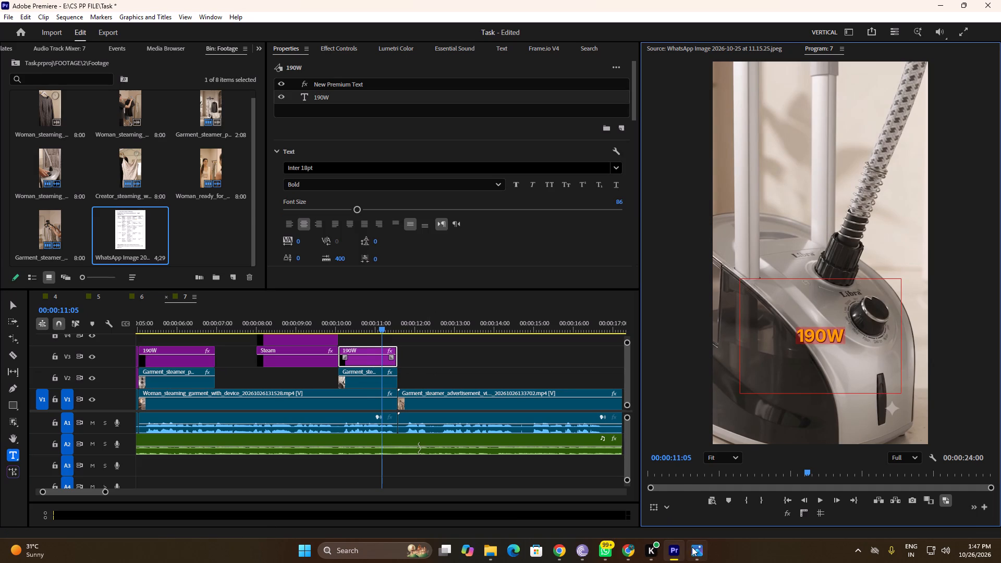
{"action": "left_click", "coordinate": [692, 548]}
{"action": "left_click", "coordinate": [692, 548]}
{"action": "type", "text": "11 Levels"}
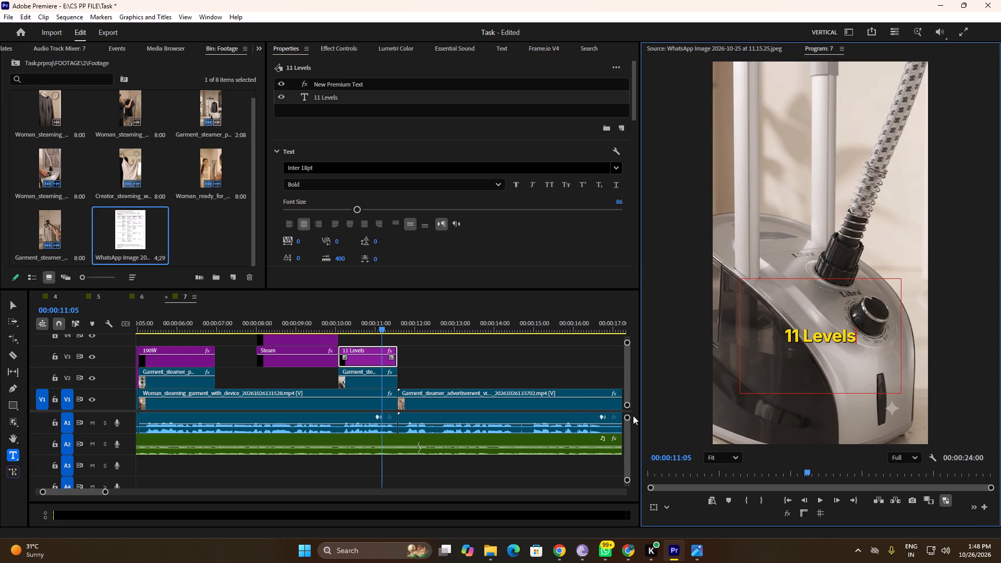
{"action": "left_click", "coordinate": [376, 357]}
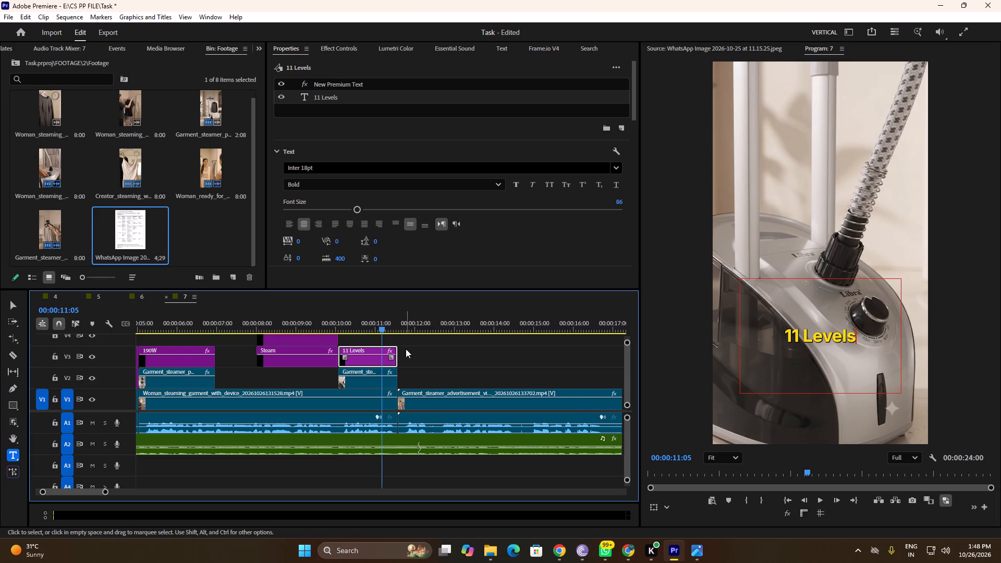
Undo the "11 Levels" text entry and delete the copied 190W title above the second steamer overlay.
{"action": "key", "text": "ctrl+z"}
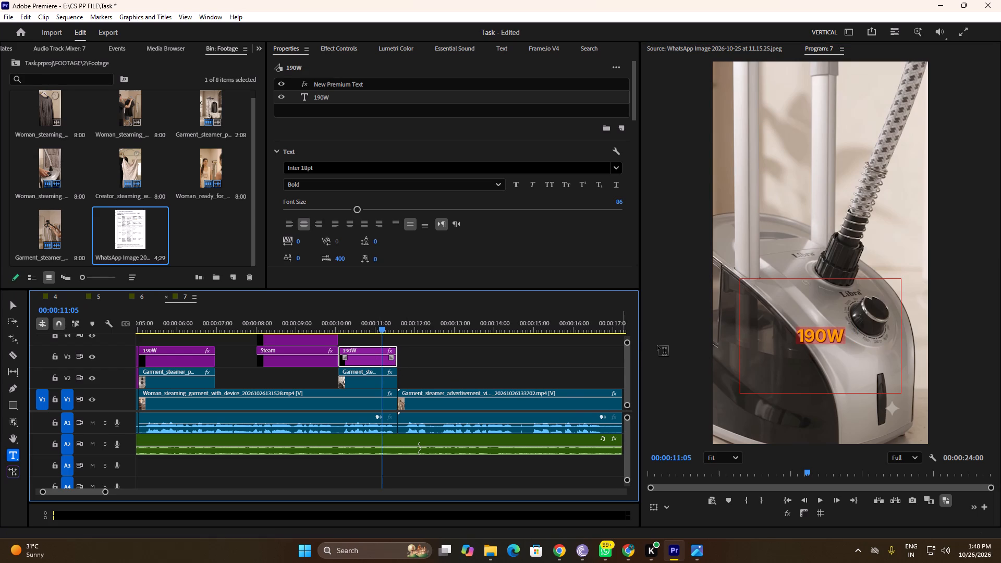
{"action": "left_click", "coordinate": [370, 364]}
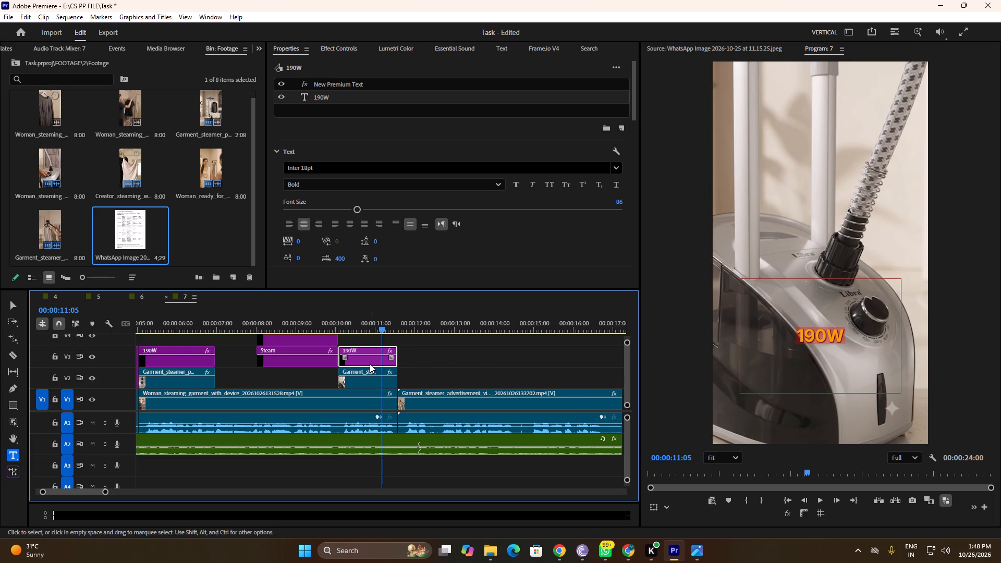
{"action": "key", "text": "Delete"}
Duplicate the "Continuous" and "Steam" titles above the second steamer overlay clip and trim both ends to match that clip.
{"action": "left_click_drag", "start_coordinate": [355, 338], "coordinate": [310, 359]}
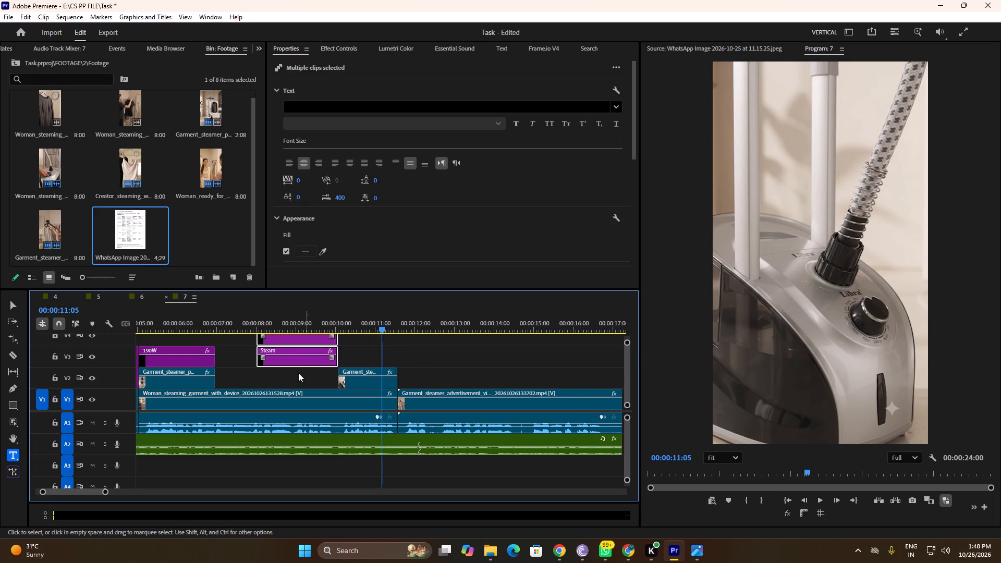
{"action": "left_click_drag", "start_coordinate": [291, 364], "coordinate": [376, 357], "text": "alt"}
{"action": "left_click_drag", "start_coordinate": [448, 337], "coordinate": [411, 358]}
{"action": "left_click_drag", "start_coordinate": [424, 341], "coordinate": [402, 342]}
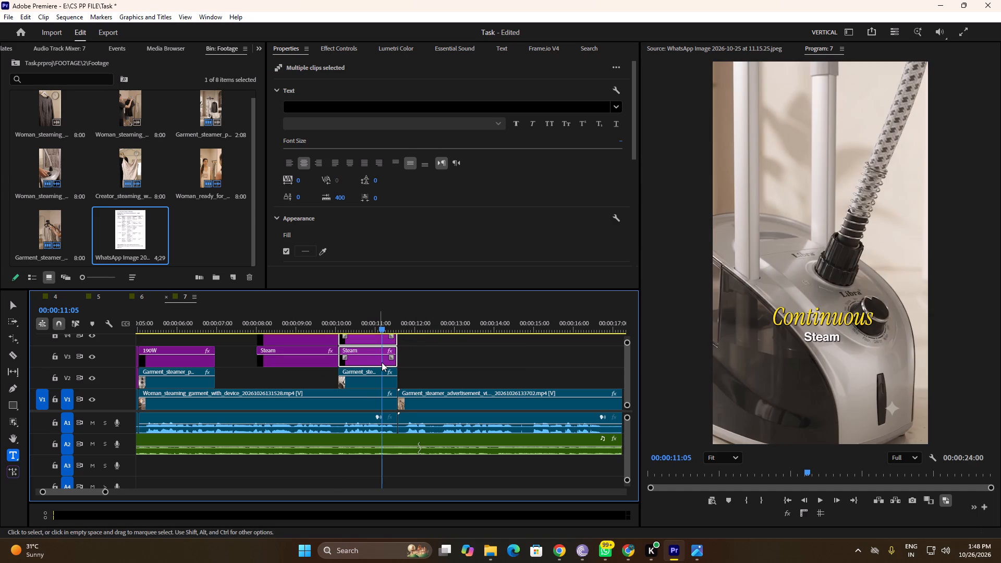
Replace the copied "Continuous" title text on V4 with "11".
{"action": "left_click", "coordinate": [382, 362]}
{"action": "left_click", "coordinate": [459, 360]}
{"action": "left_click", "coordinate": [363, 341]}
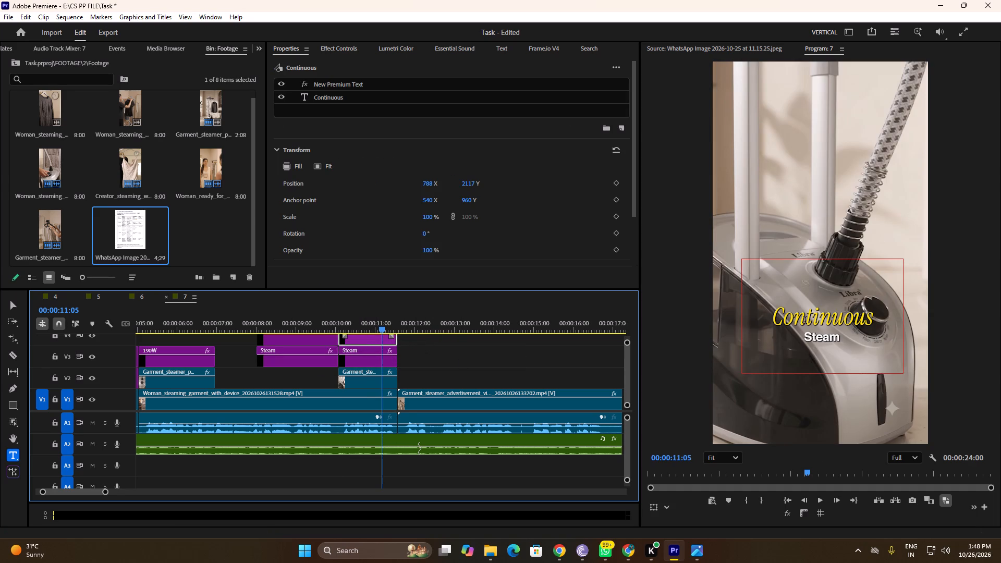
{"action": "double_click", "coordinate": [808, 320]}
{"action": "type", "text": "11"}
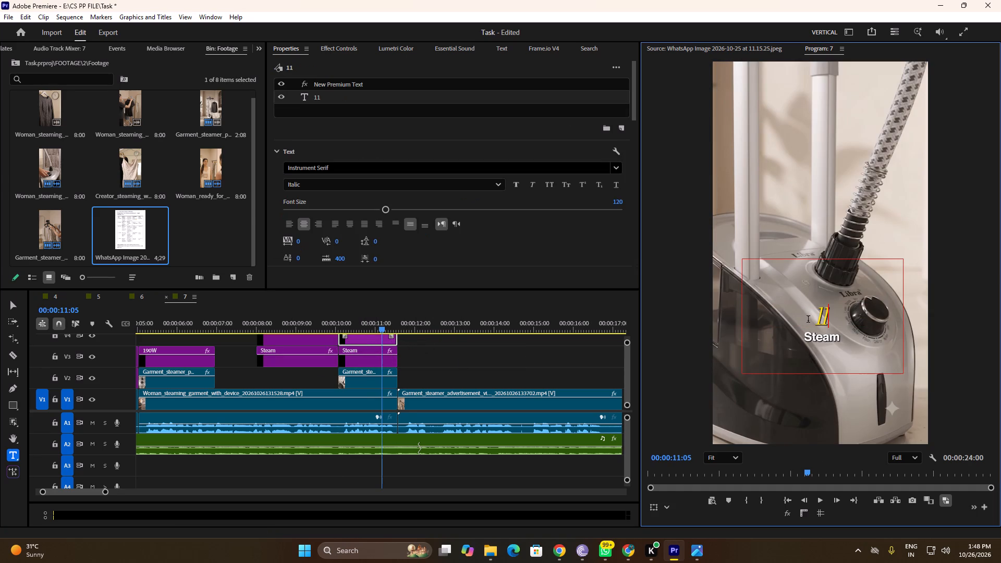
Replace the copied "Steam" title text on V3, below "11", with "Levels".
{"action": "left_click", "coordinate": [368, 362]}
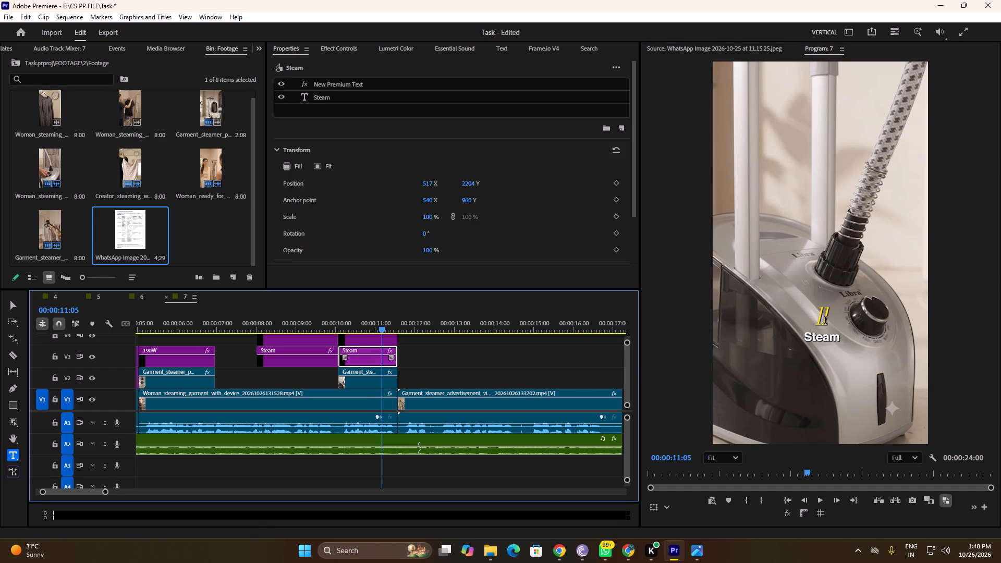
{"action": "double_click", "coordinate": [825, 341]}
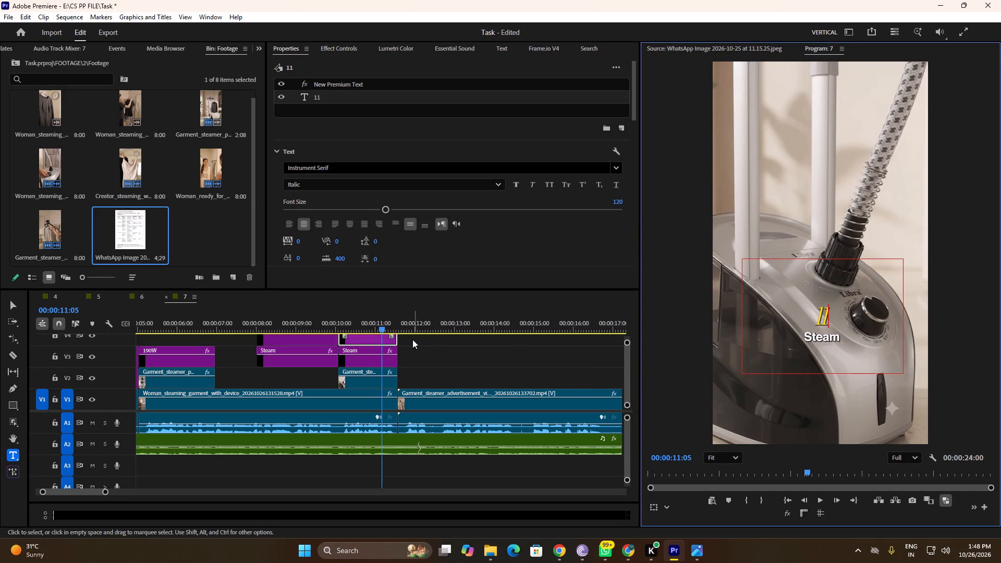
{"action": "left_click", "coordinate": [363, 354]}
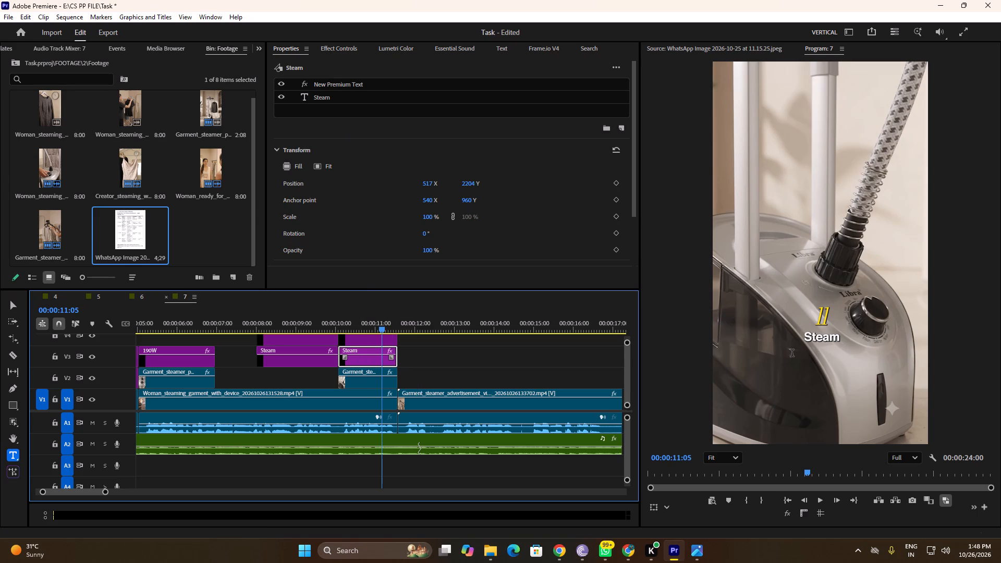
{"action": "double_click", "coordinate": [835, 340]}
{"action": "left_click", "coordinate": [367, 353]}
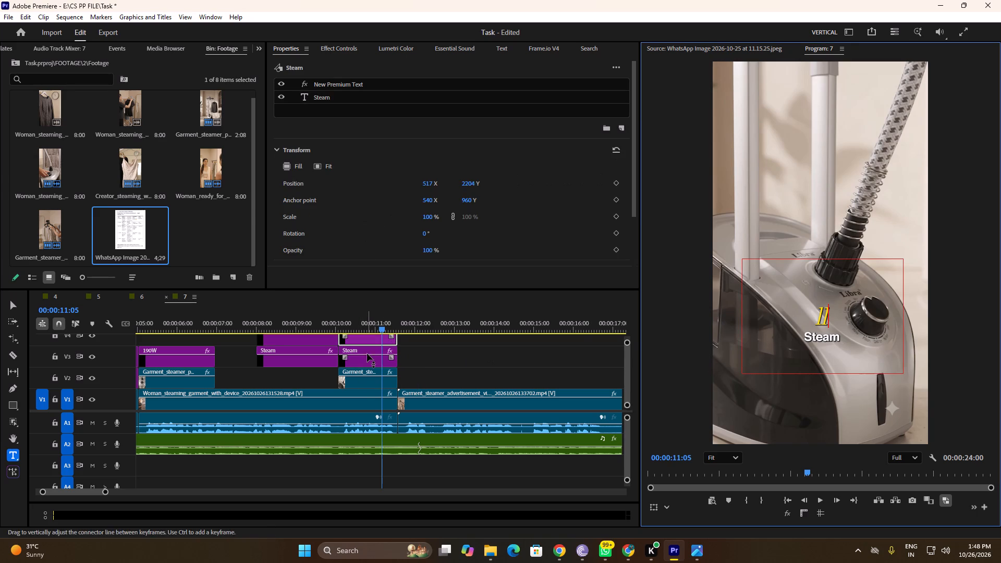
{"action": "left_click", "coordinate": [344, 102]}
{"action": "double_click", "coordinate": [831, 339]}
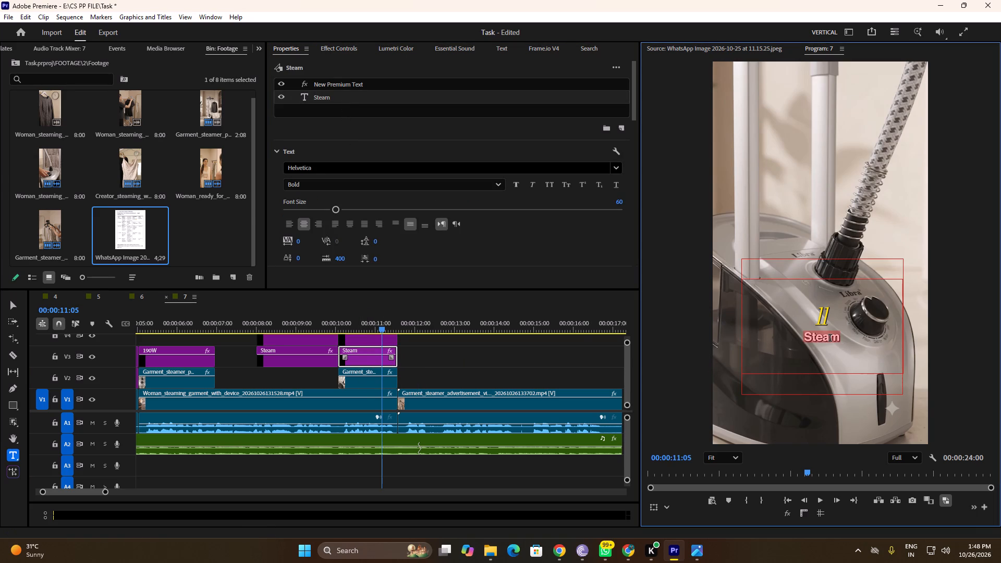
{"action": "type", "text": "Levels"}
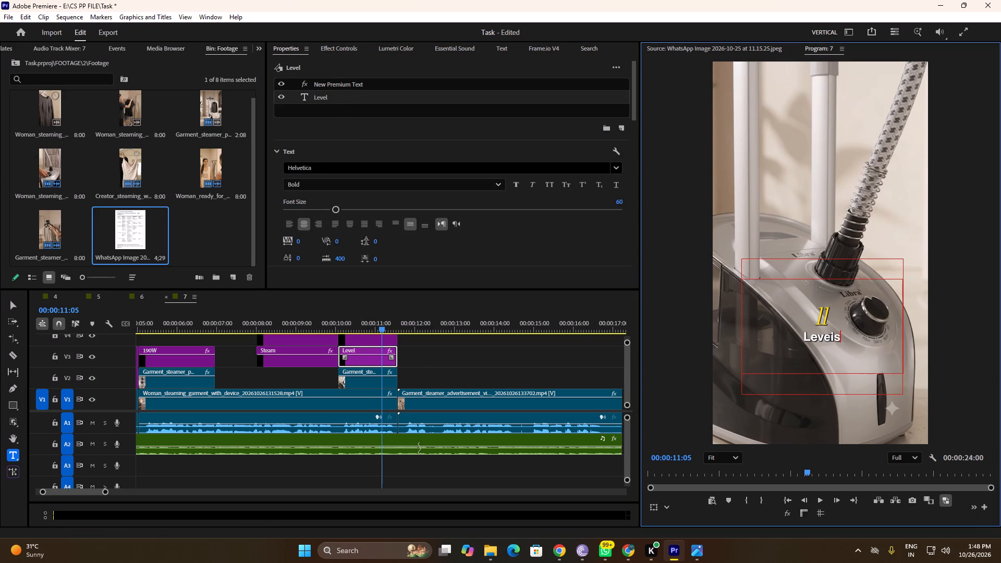
{"action": "left_click", "coordinate": [381, 360]}
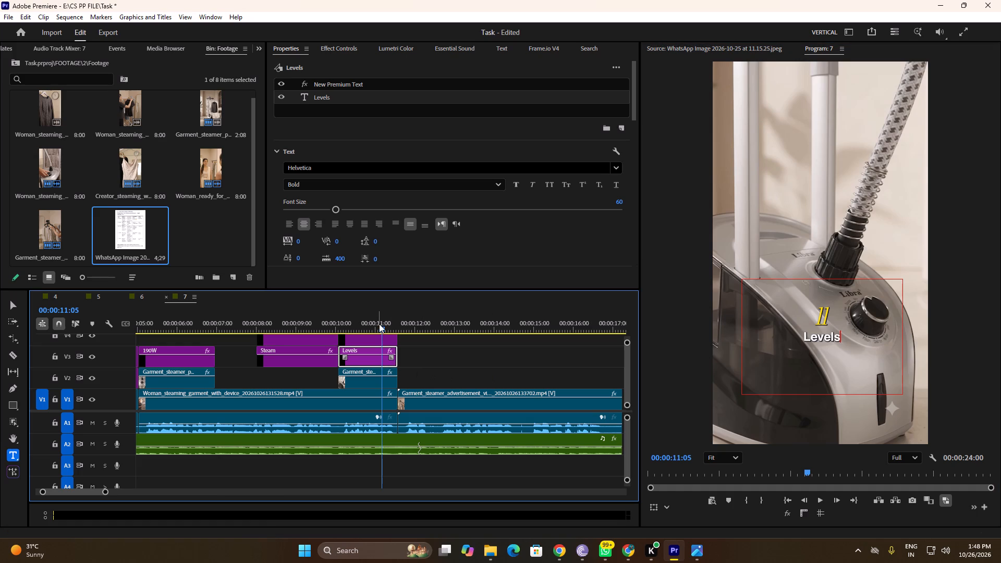
Review the new titles, check the script's next on-screen text, and duplicate the 190W title on V3 directly after the "Levels" title.
{"action": "left_click_drag", "start_coordinate": [383, 324], "coordinate": [295, 326]}
{"action": "key", "text": "space"}
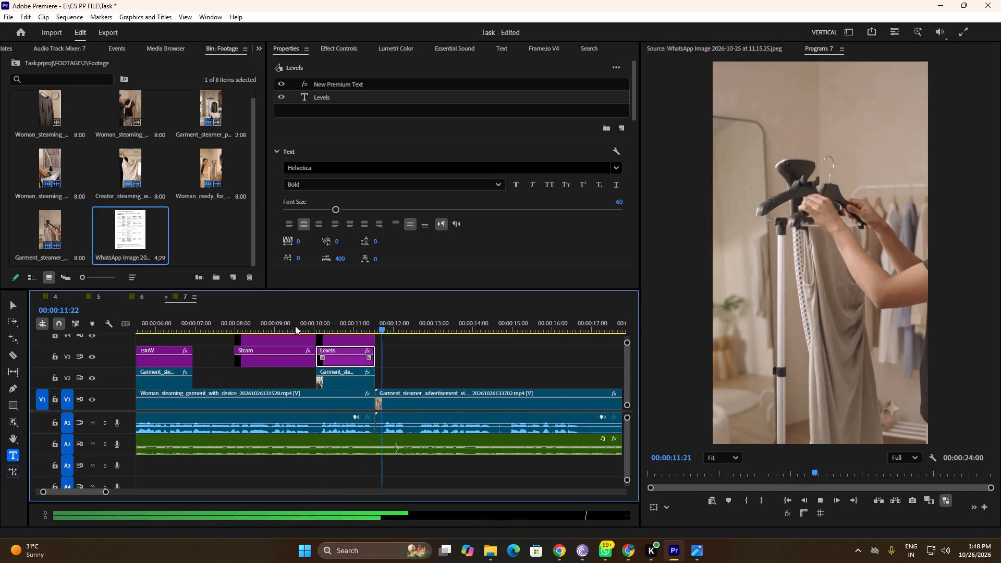
{"action": "key", "text": "space"}
{"action": "left_click", "coordinate": [692, 549]}
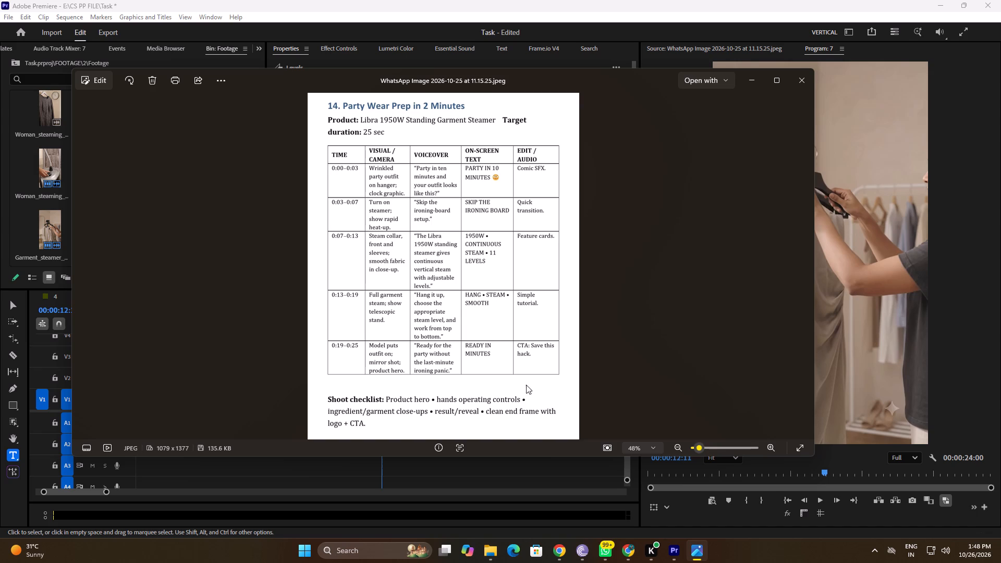
{"action": "left_click", "coordinate": [669, 550]}
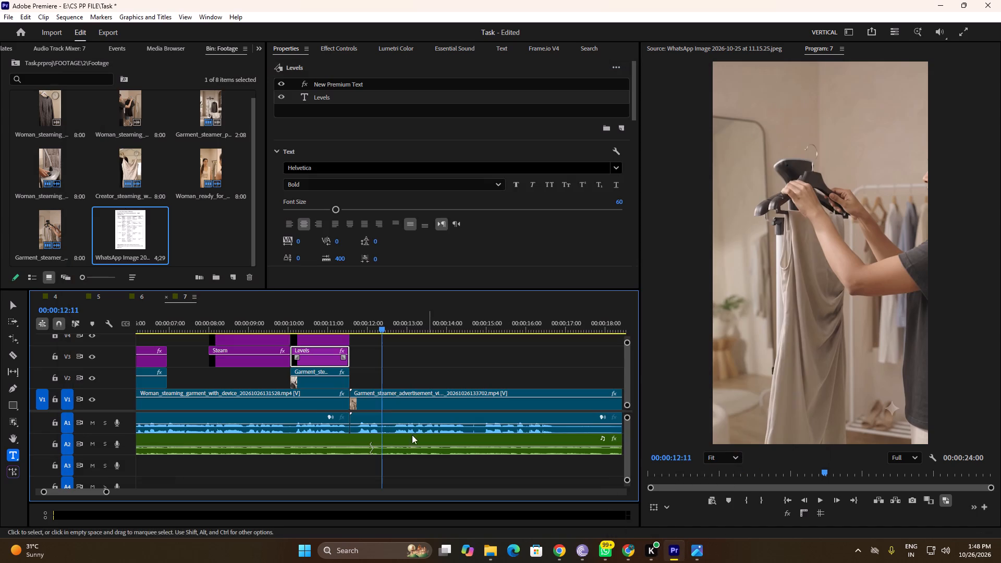
{"action": "scroll", "coordinate": [341, 419], "scroll_direction": "down", "scroll_amount": 4, "text": "alt"}
{"action": "left_click", "coordinate": [181, 352]}
{"action": "left_click_drag", "start_coordinate": [196, 361], "coordinate": [317, 364], "text": "alt"}
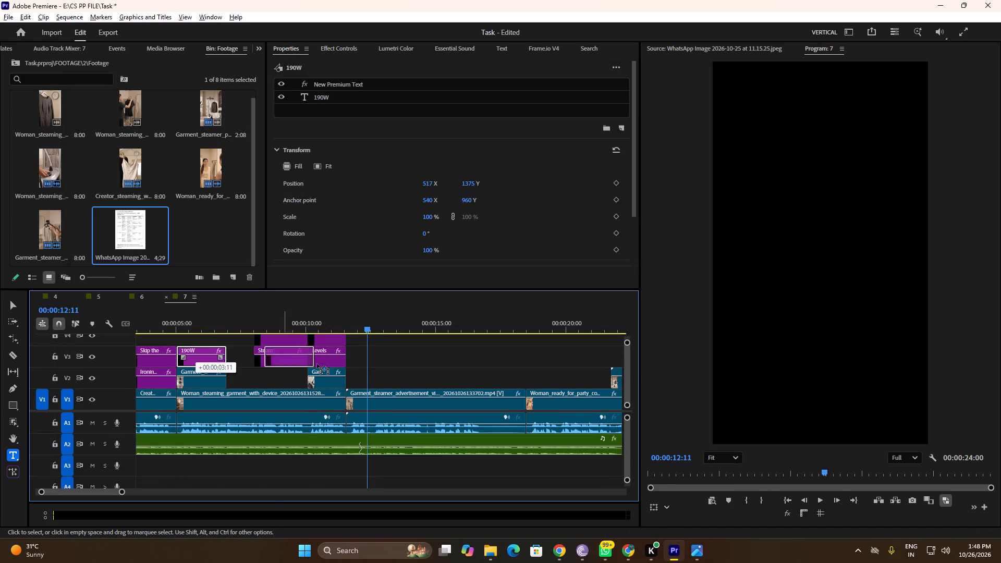
{"action": "left_click_drag", "start_coordinate": [317, 364], "coordinate": [370, 364], "text": "alt"}
Replace the text of the copied 190W title after "Levels" with "Hang".
{"action": "left_click", "coordinate": [377, 359]}
{"action": "double_click", "coordinate": [833, 341]}
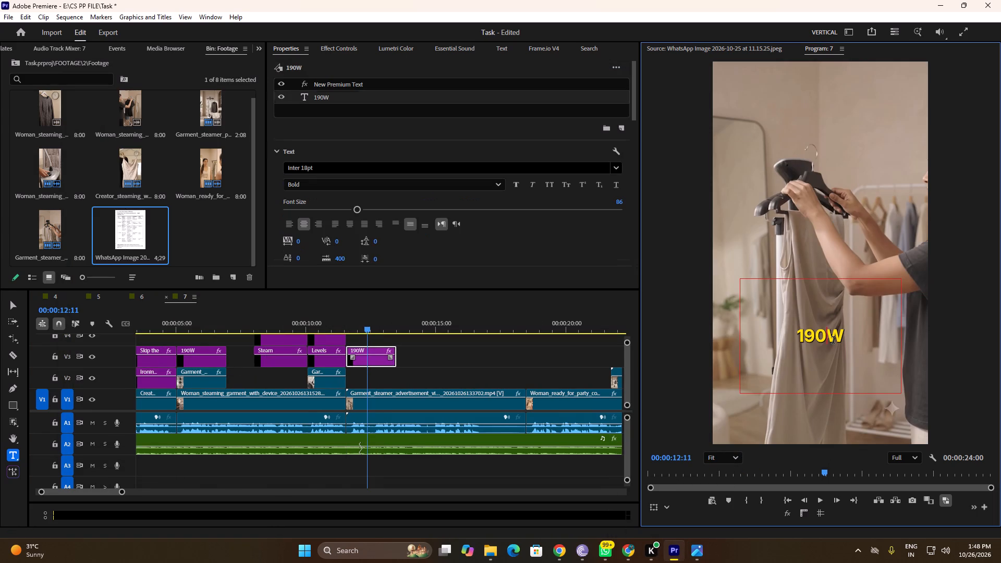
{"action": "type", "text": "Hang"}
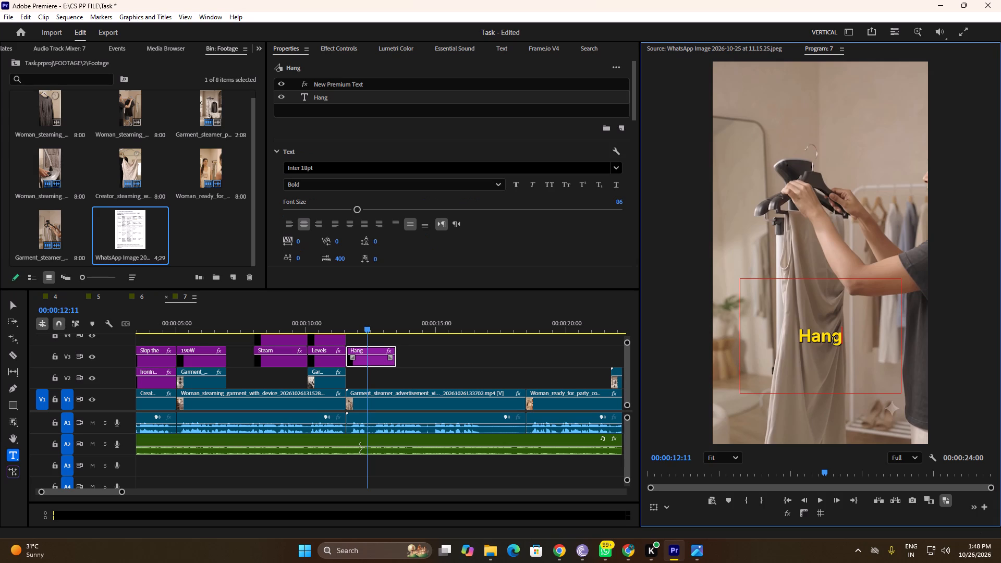
Add a "Steam" title on V3 at about 00:00:14:00 by duplicating the "Hang" title and replacing the copy's text.
{"action": "left_click", "coordinate": [379, 359]}
{"action": "left_click_drag", "start_coordinate": [375, 362], "coordinate": [448, 361], "text": "alt"}
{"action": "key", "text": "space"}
{"action": "scroll", "coordinate": [453, 368], "scroll_direction": "up", "scroll_amount": 9, "text": "alt"}
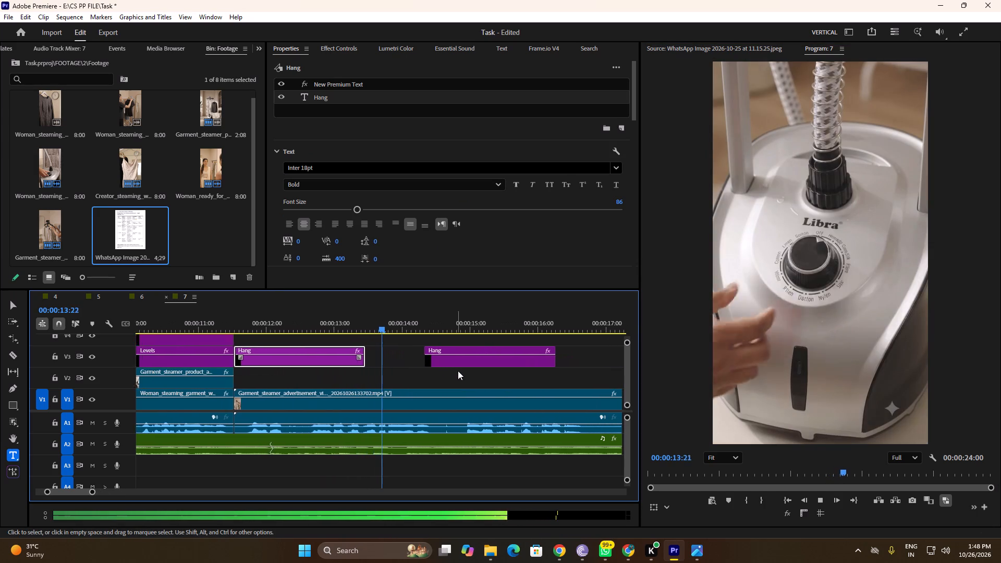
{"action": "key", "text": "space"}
{"action": "left_click_drag", "start_coordinate": [456, 362], "coordinate": [429, 362]}
{"action": "left_click", "coordinate": [421, 361]}
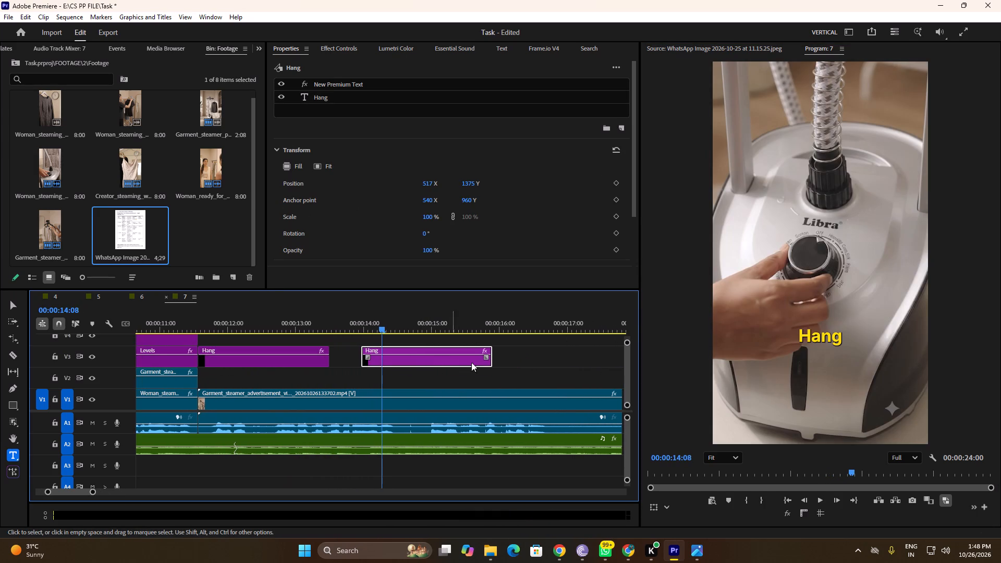
{"action": "double_click", "coordinate": [834, 340]}
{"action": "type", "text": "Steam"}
{"action": "left_click", "coordinate": [436, 362]}
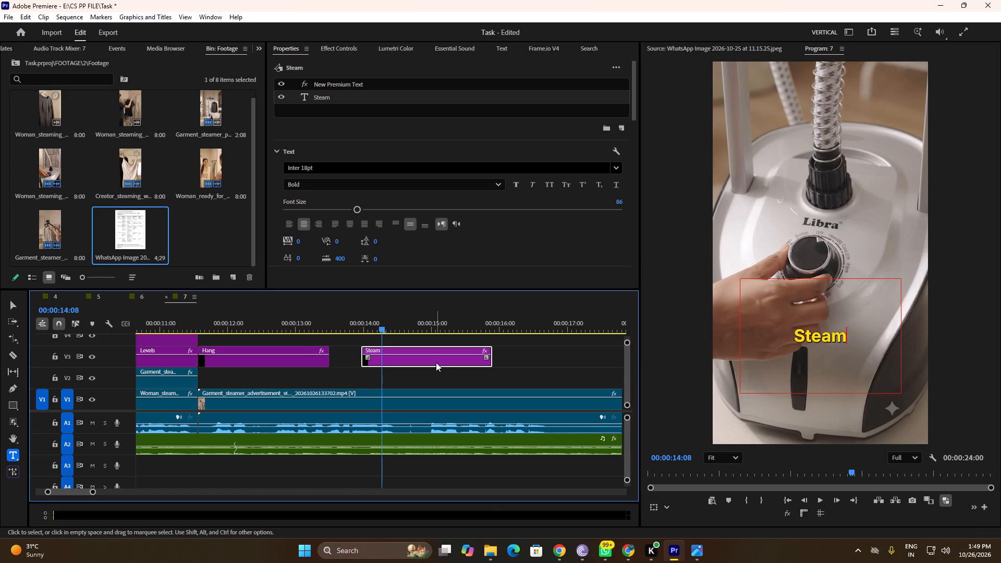
Add a "Smooth" title on V3, ending with the garment steamer advertisement clip, by duplicating the "Steam" title and replacing its text.
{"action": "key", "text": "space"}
{"action": "scroll", "coordinate": [434, 363], "scroll_direction": "down", "scroll_amount": 9, "text": "alt"}
{"action": "scroll", "coordinate": [394, 374], "scroll_direction": "up", "scroll_amount": 7, "text": "alt"}
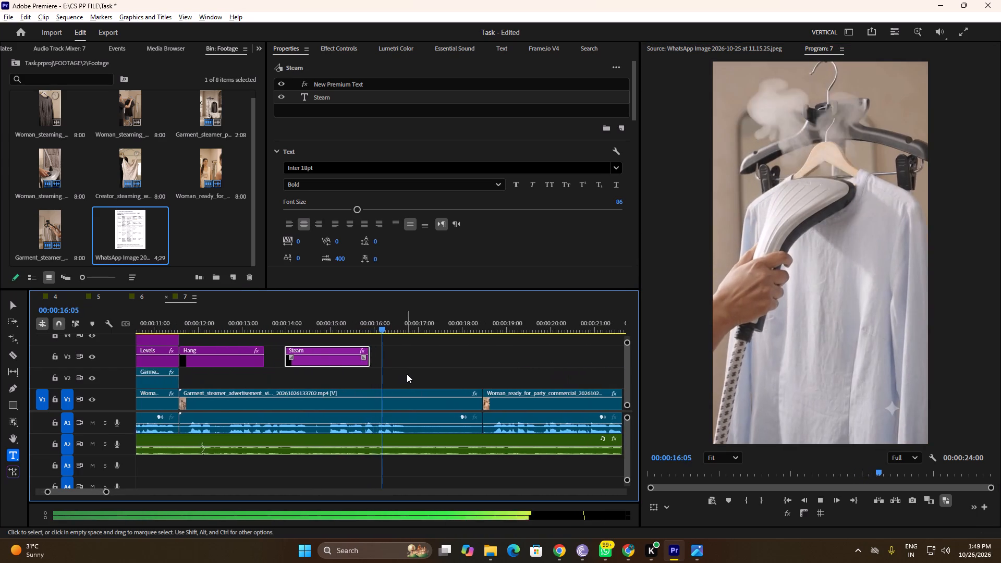
{"action": "scroll", "coordinate": [407, 374], "scroll_direction": "up", "scroll_amount": 3, "text": "alt"}
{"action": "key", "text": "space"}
{"action": "left_click", "coordinate": [252, 361]}
{"action": "left_click_drag", "start_coordinate": [242, 365], "coordinate": [417, 363], "text": "alt"}
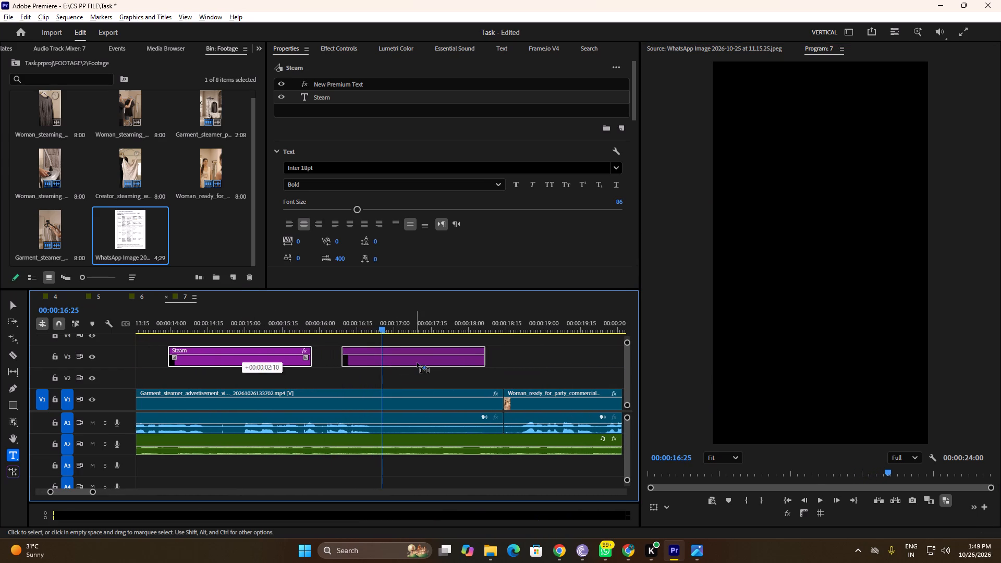
{"action": "left_click_drag", "start_coordinate": [417, 363], "coordinate": [433, 362], "text": "alt"}
{"action": "left_click", "coordinate": [433, 360]}
{"action": "double_click", "coordinate": [834, 340]}
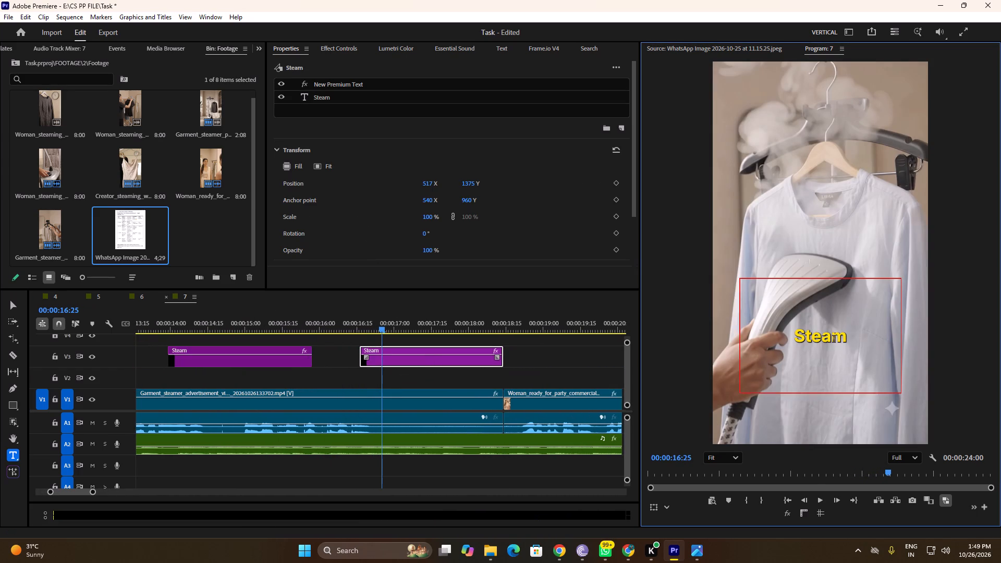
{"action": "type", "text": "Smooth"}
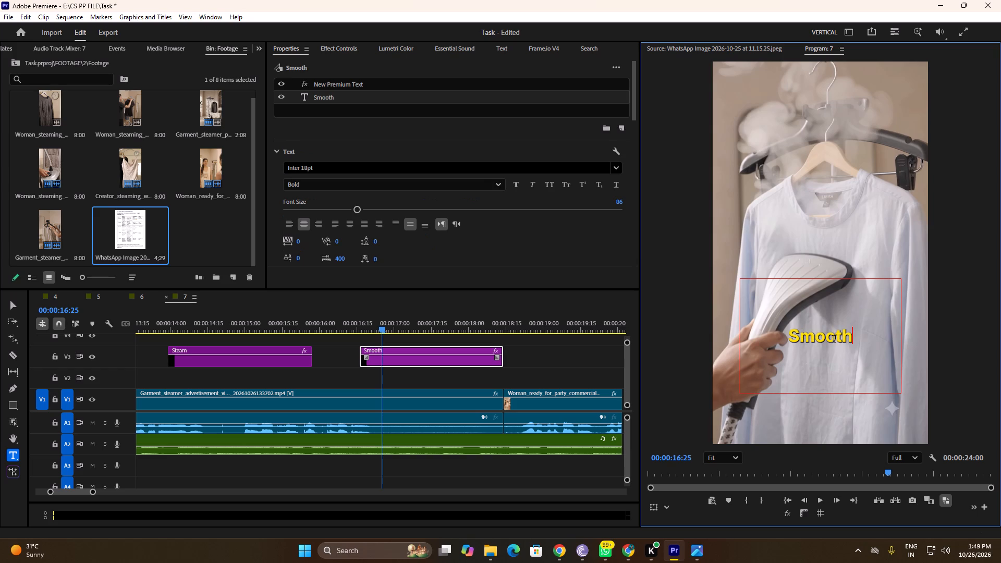
{"action": "left_click", "coordinate": [411, 351]}
Play past the "Smooth" title into the party clip and check the 0:19–0:25 on-screen text in the script image in Photos.
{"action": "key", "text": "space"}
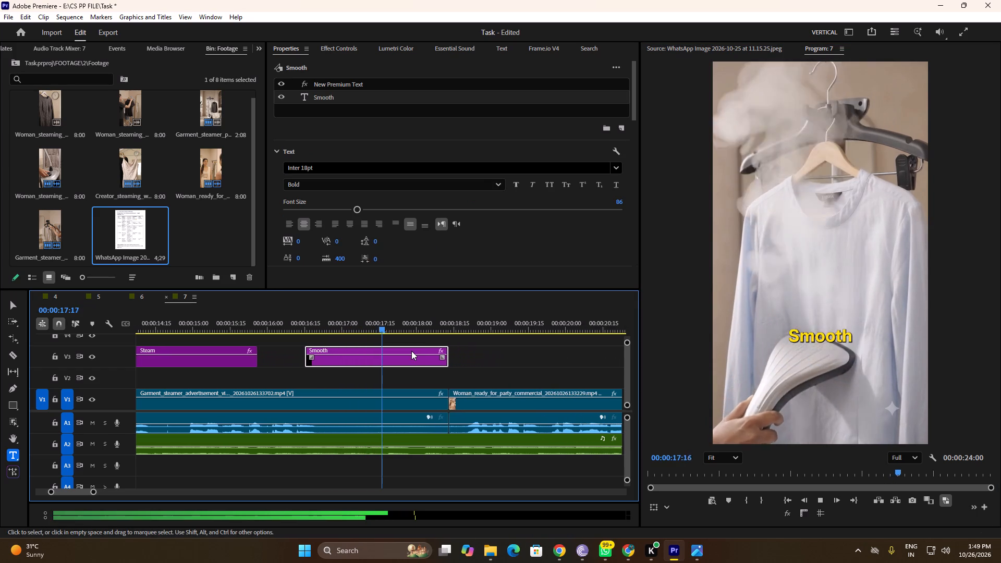
{"action": "scroll", "coordinate": [409, 362], "scroll_direction": "down", "scroll_amount": 9, "text": "alt"}
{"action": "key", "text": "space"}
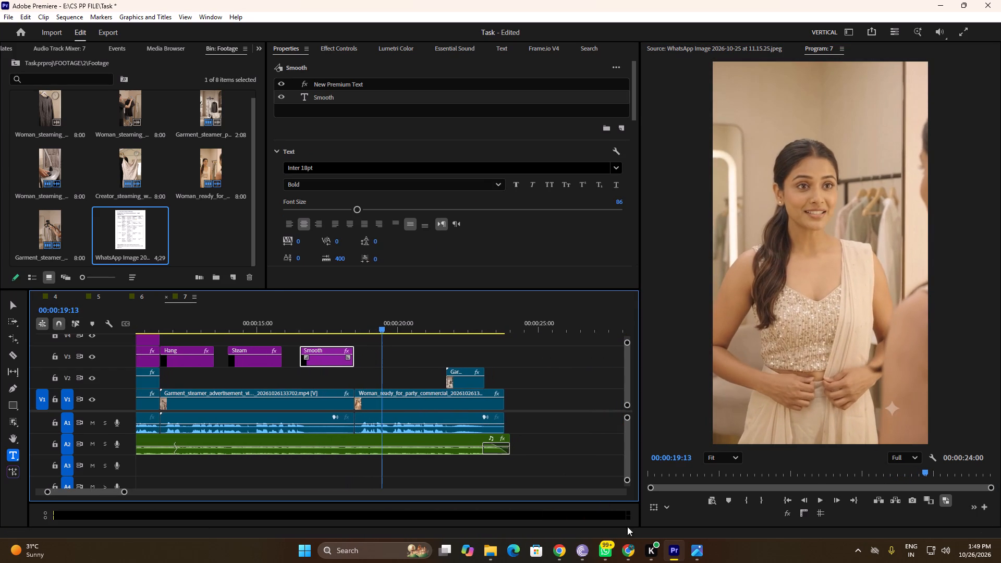
{"action": "left_click", "coordinate": [695, 552]}
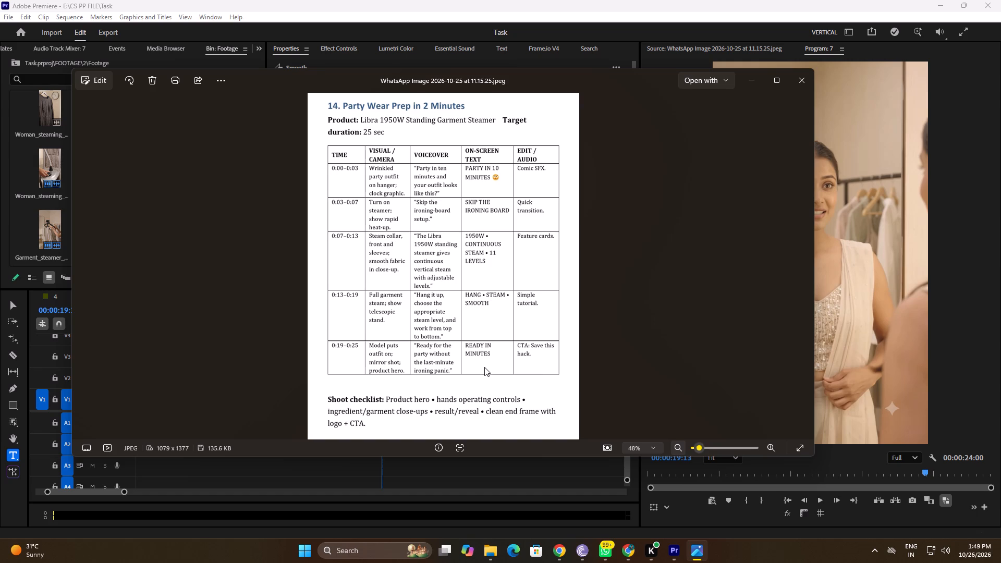
{"action": "scroll", "coordinate": [487, 362], "scroll_direction": "down", "scroll_amount": 2}
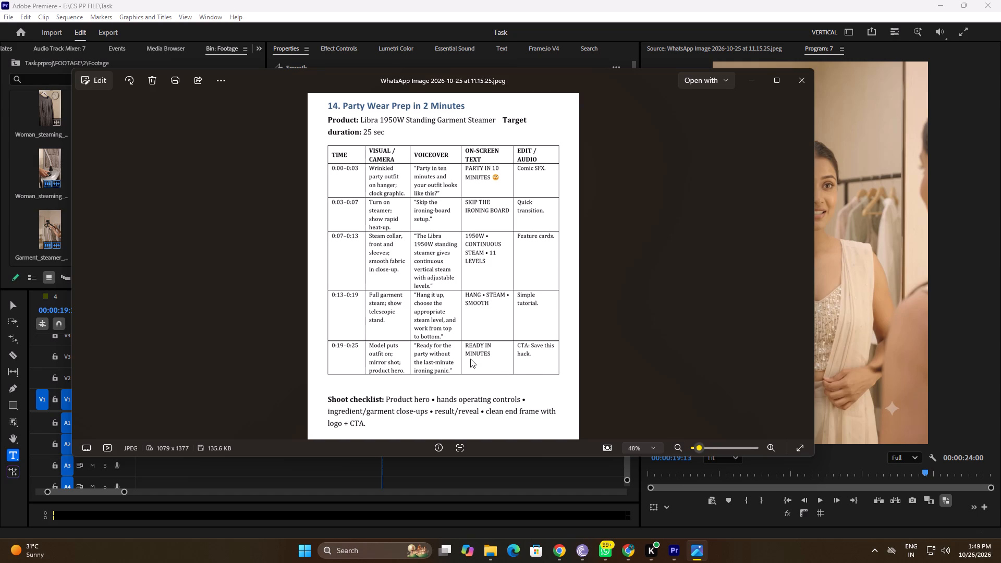
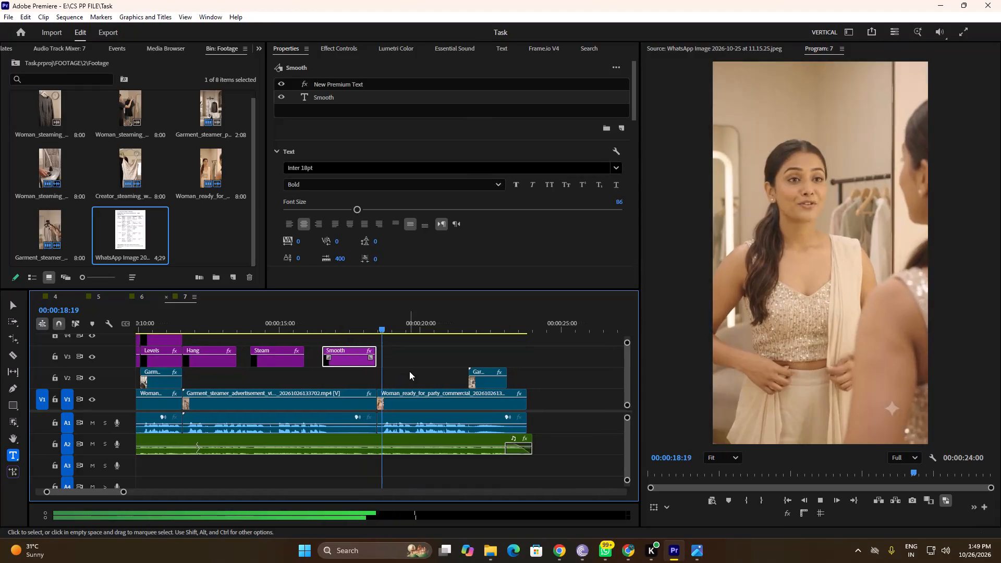
Duplicate the opening "Party in" and "10 Minutes?" titles to the start of the Woman_ready_for_party clip on V3 and V2, and preview their timing.
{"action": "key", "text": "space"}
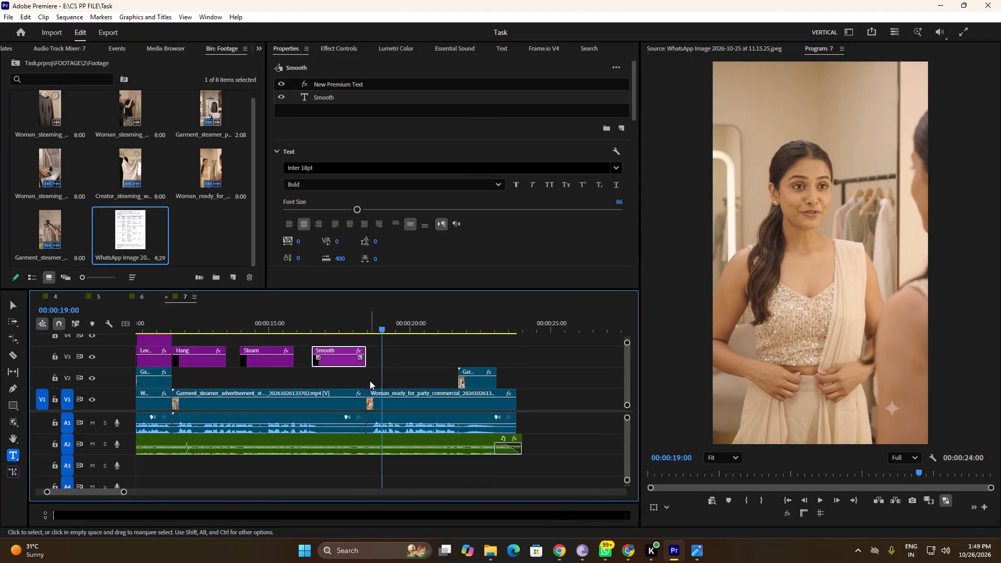
{"action": "scroll", "coordinate": [369, 383], "scroll_direction": "down", "scroll_amount": 11, "text": "alt"}
{"action": "left_click_drag", "start_coordinate": [151, 339], "coordinate": [153, 377]}
{"action": "left_click_drag", "start_coordinate": [155, 384], "coordinate": [318, 370], "text": "alt"}
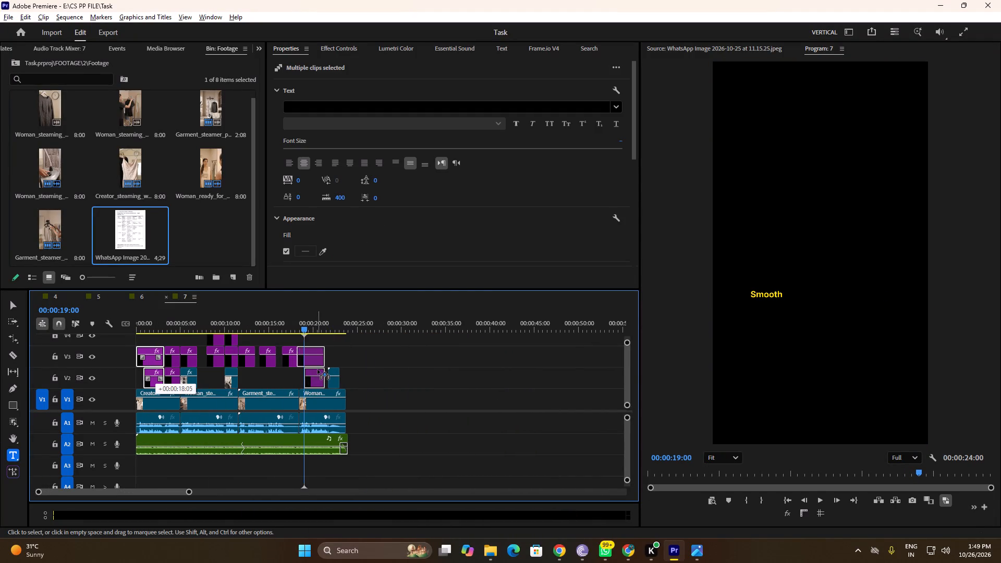
{"action": "left_click_drag", "start_coordinate": [318, 370], "coordinate": [319, 370], "text": "alt"}
{"action": "scroll", "coordinate": [296, 371], "scroll_direction": "up", "scroll_amount": 14, "text": "alt"}
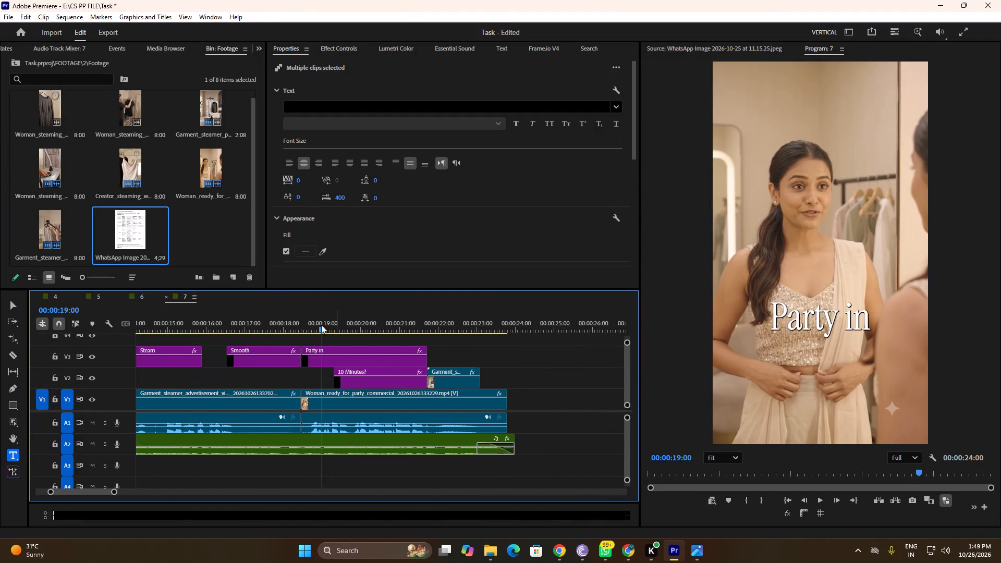
{"action": "left_click_drag", "start_coordinate": [321, 323], "coordinate": [297, 325]}
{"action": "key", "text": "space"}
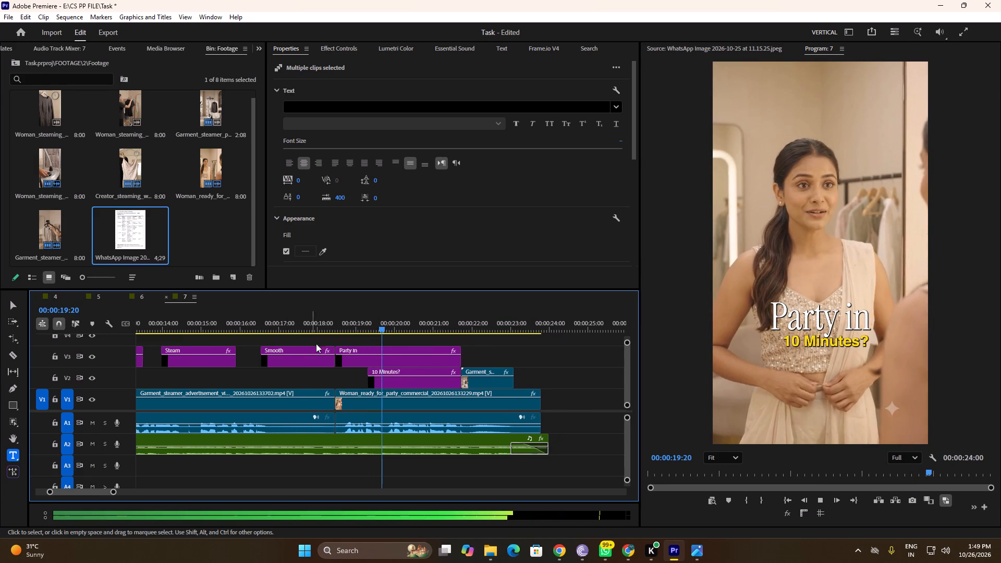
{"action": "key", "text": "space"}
Select the copied "Party in" title on V3 above the Woman_ready_for_party clip.
{"action": "left_click", "coordinate": [391, 356]}
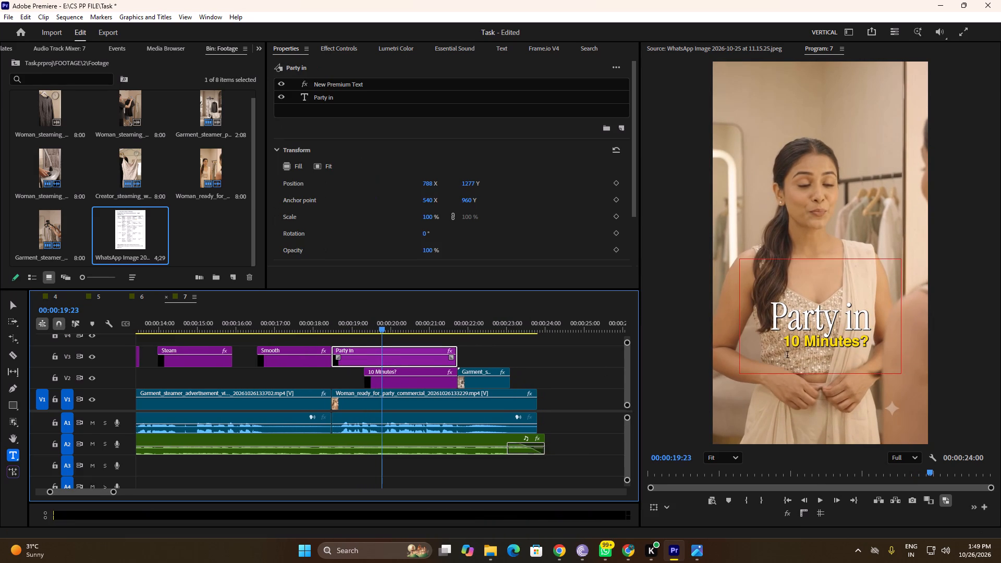
Replace the copied "Party in" title text on V3 with "Ready".
{"action": "double_click", "coordinate": [839, 323]}
{"action": "key", "text": "ctrl+a"}
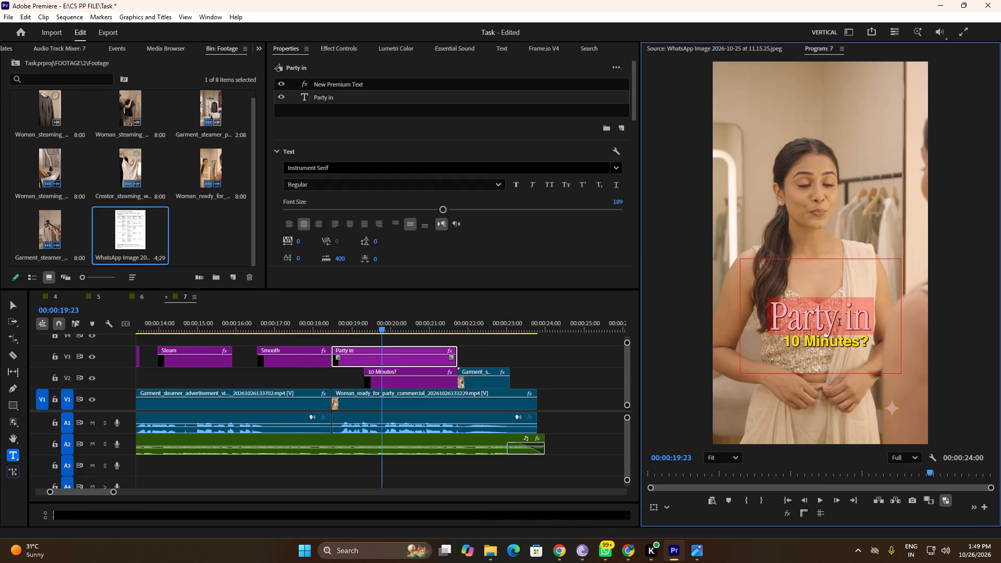
{"action": "type", "text": "Read"}
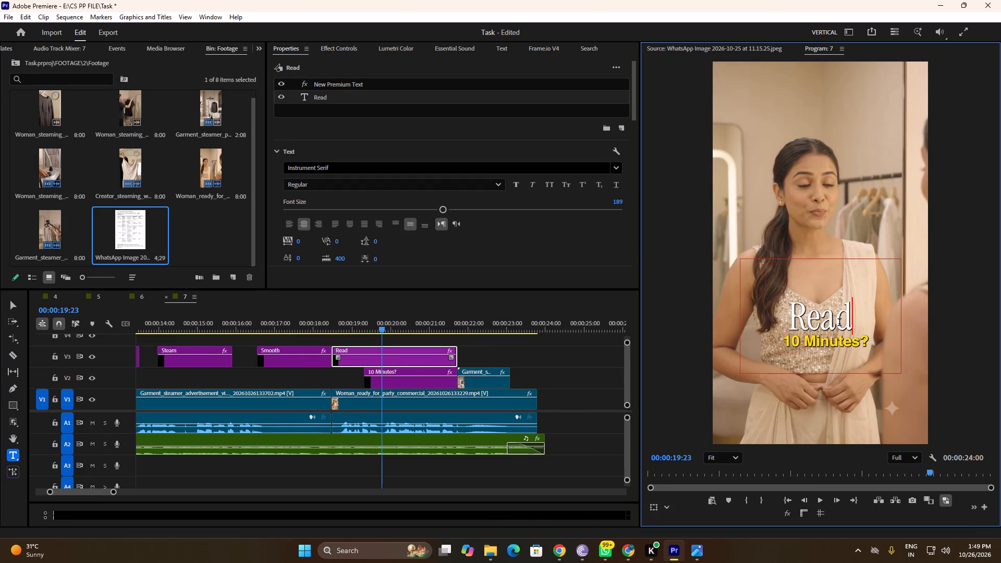
{"action": "type", "text": "i"}
{"action": "key", "text": "space"}
{"action": "key", "text": "BackSpace"}
{"action": "key", "text": "BackSpace"}
{"action": "key", "text": "u"}
{"action": "key", "text": "BackSpace"}
{"action": "type", "text": "y"}
{"action": "key", "text": "space"}
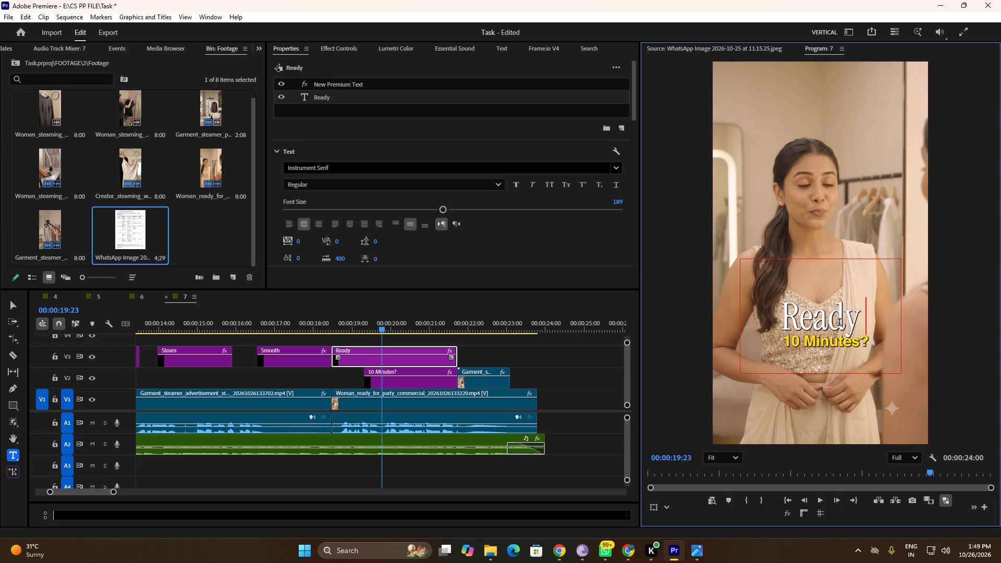
{"action": "type", "text": "in"}
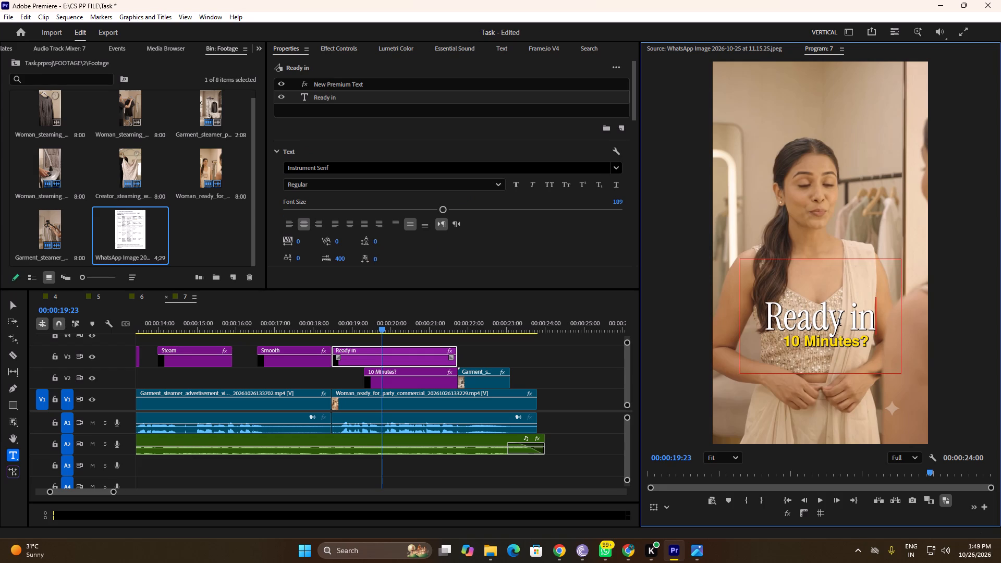
{"action": "key", "text": "BackSpace"}
{"action": "key", "text": "BackSpace"}
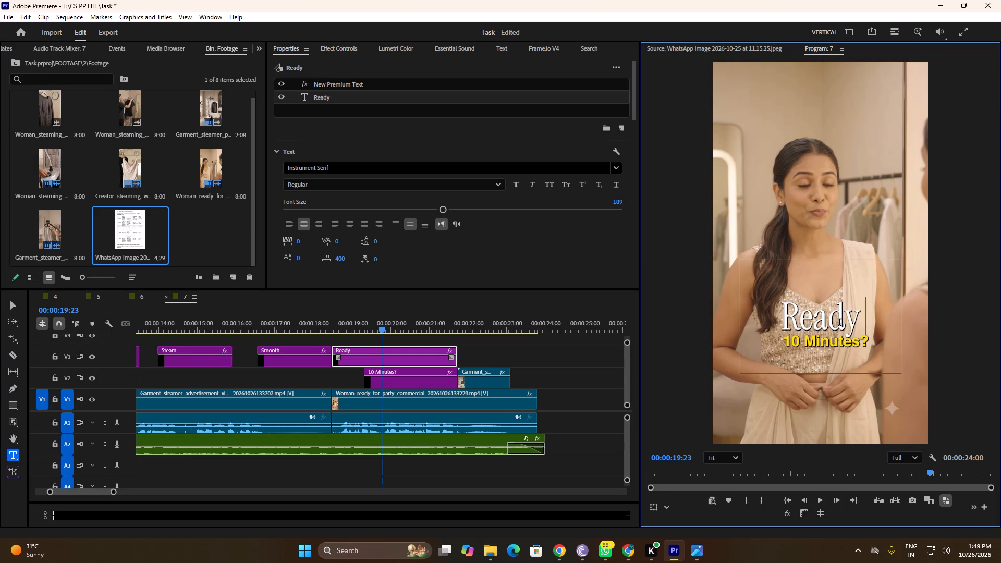
{"action": "key", "text": "BackSpace"}
Change the copied "10 Minutes?" title text on V2 to "in Minutes".
{"action": "double_click", "coordinate": [834, 347]}
{"action": "left_click", "coordinate": [416, 383]}
{"action": "left_click", "coordinate": [346, 95]}
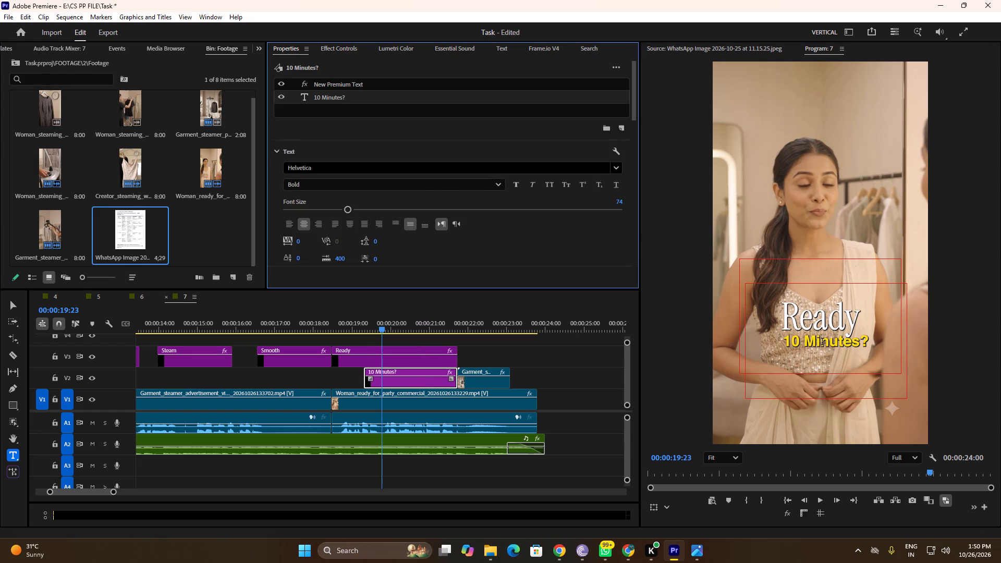
{"action": "double_click", "coordinate": [829, 344]}
{"action": "key", "text": "Left"}
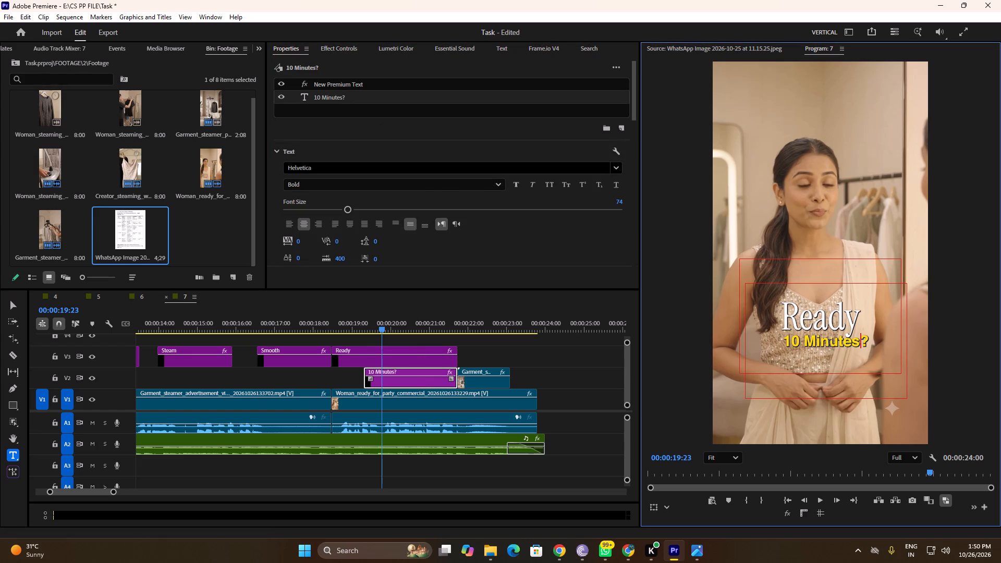
{"action": "key", "text": "Left"}
{"action": "key", "text": "Left"}
{"action": "key", "text": "Left"}
{"action": "key", "text": "Left"}
{"action": "key", "text": "Left"}
{"action": "key", "text": "Left"}
{"action": "key", "text": "Left"}
{"action": "key", "text": "Left"}
{"action": "key", "text": "Left"}
{"action": "key", "text": "Right"}
{"action": "key", "text": "BackSpace"}
{"action": "key", "text": "BackSpace"}
{"action": "type", "text": "in"}
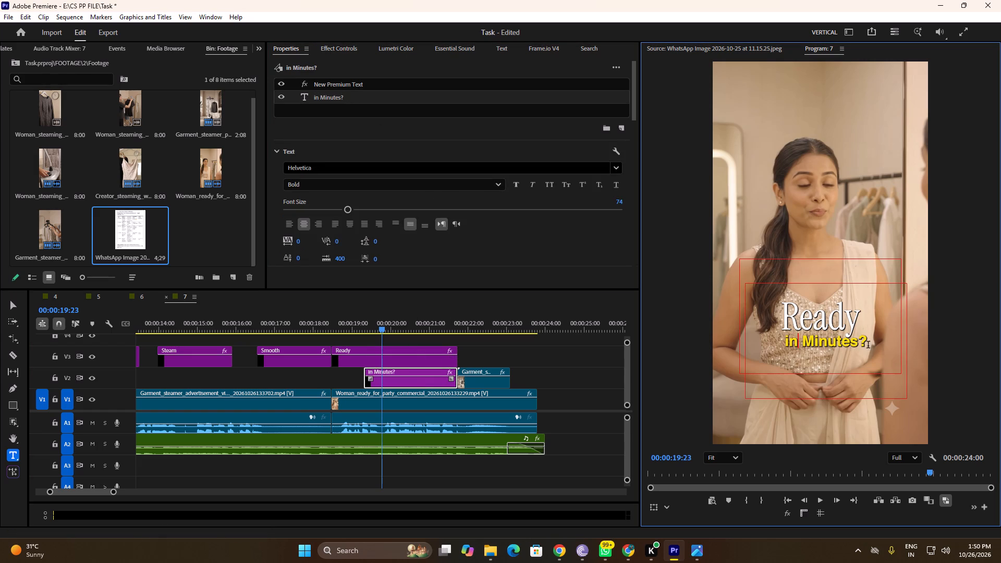
{"action": "left_click", "coordinate": [870, 340]}
{"action": "key", "text": "BackSpace"}
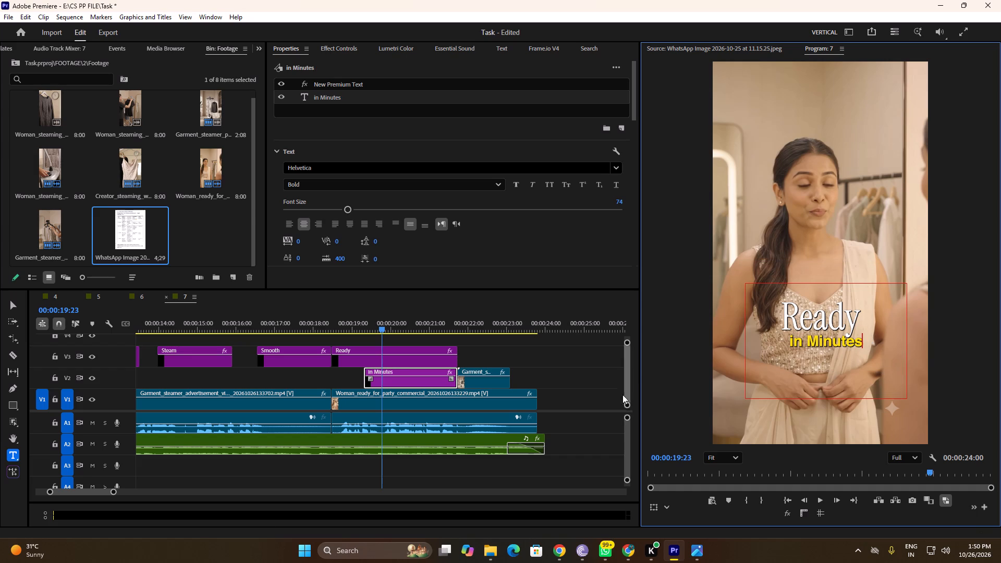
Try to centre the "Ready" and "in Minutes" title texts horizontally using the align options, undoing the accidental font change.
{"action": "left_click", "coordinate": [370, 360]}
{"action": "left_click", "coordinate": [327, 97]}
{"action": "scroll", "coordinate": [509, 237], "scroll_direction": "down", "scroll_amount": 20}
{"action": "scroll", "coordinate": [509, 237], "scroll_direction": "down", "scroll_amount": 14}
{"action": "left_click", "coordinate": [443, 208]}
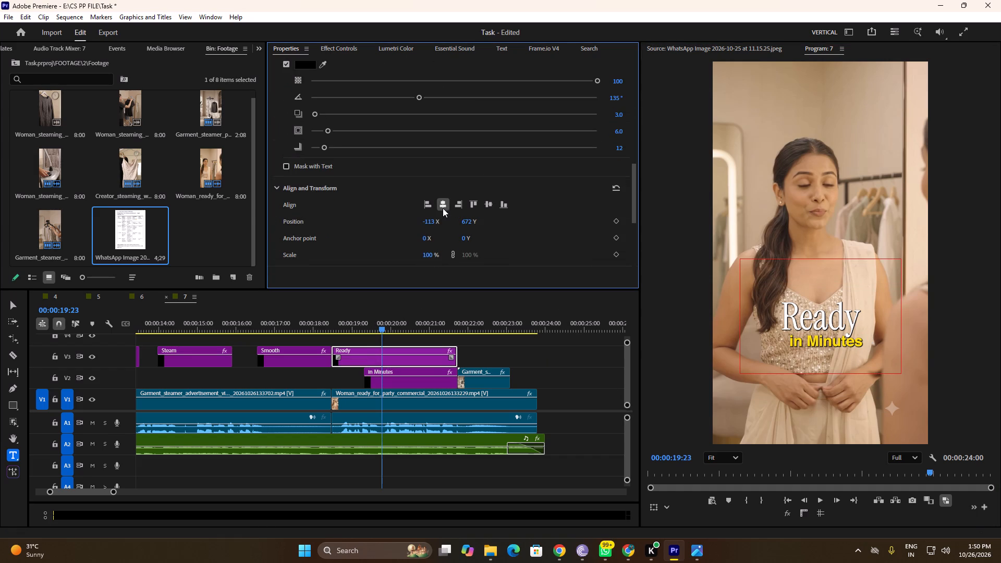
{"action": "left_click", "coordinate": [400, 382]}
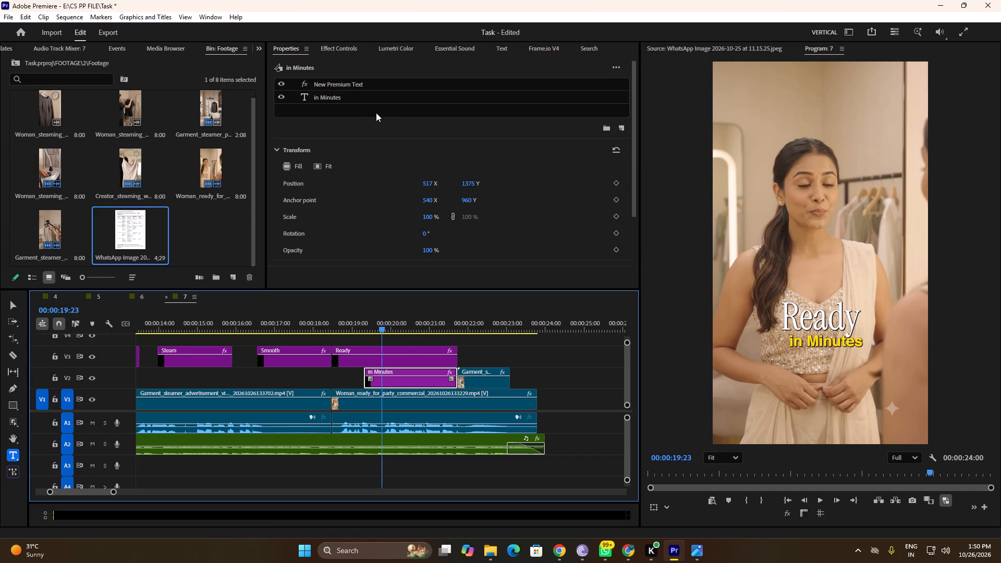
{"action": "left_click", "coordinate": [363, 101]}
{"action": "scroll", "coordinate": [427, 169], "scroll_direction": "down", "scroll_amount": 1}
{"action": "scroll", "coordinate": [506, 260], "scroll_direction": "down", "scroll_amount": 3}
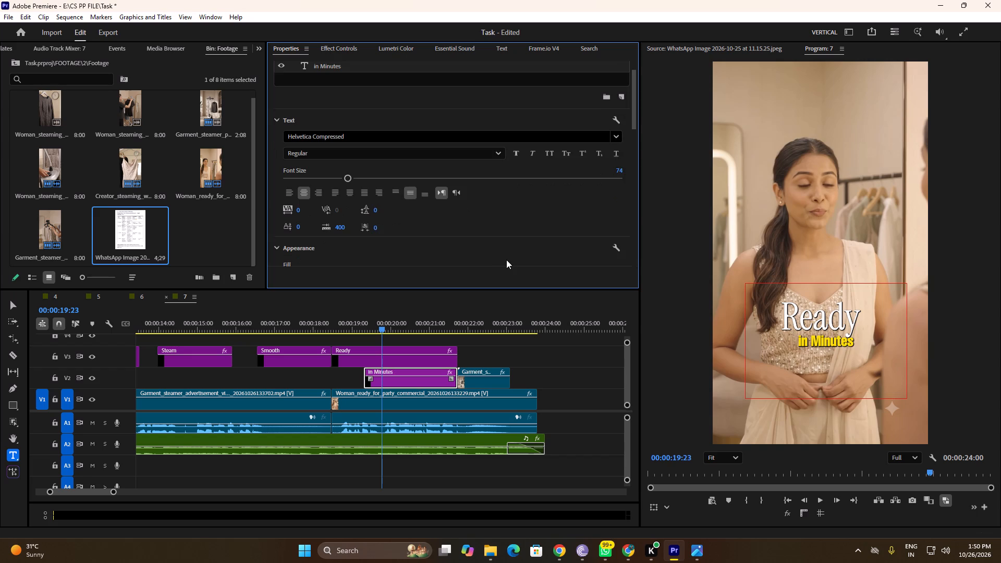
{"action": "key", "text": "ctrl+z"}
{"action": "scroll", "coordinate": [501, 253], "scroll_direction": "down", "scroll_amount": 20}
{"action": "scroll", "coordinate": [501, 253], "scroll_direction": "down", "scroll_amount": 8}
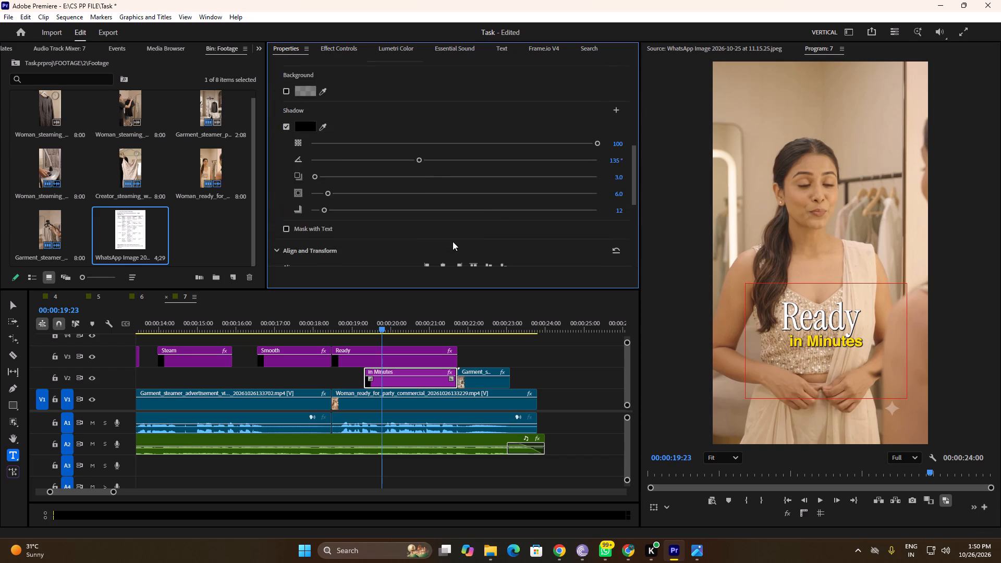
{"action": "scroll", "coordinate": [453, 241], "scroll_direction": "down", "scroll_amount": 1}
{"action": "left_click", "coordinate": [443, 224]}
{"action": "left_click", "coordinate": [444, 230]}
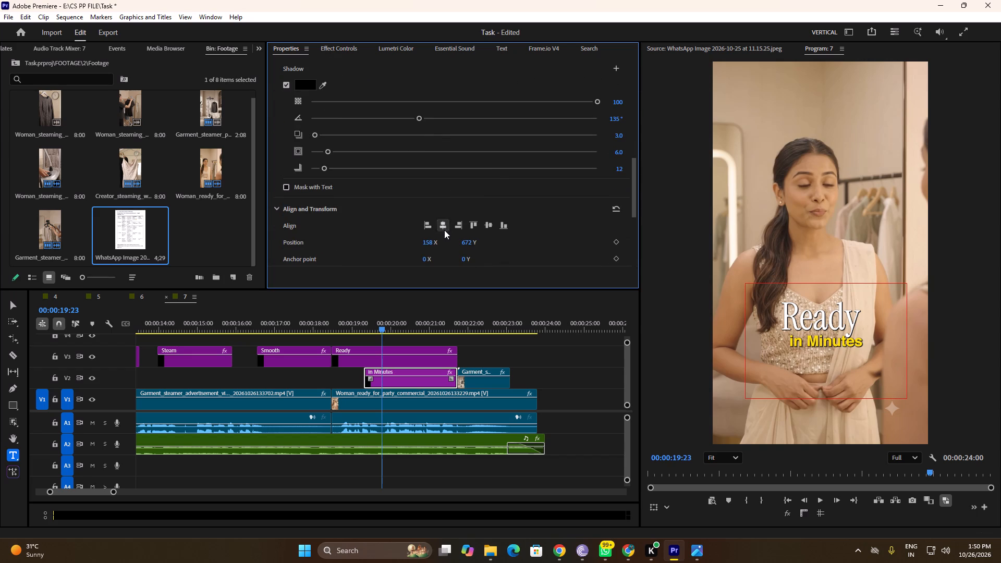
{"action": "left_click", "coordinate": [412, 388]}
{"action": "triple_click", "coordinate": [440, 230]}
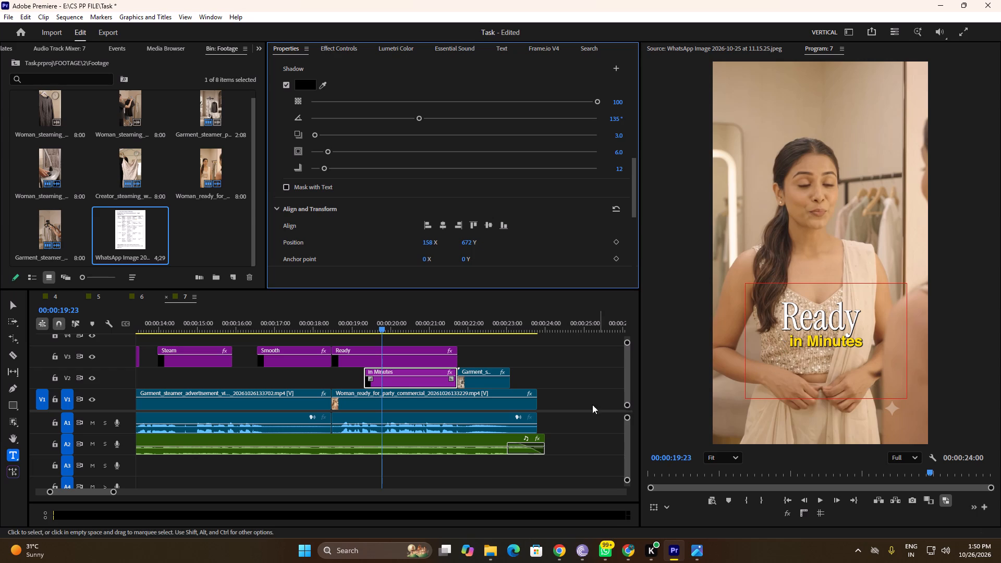
Set the "in Minutes" title's horizontal Motion position to 539 and play back the ending.
{"action": "left_click_drag", "start_coordinate": [387, 321], "coordinate": [303, 322]}
{"action": "key", "text": "space"}
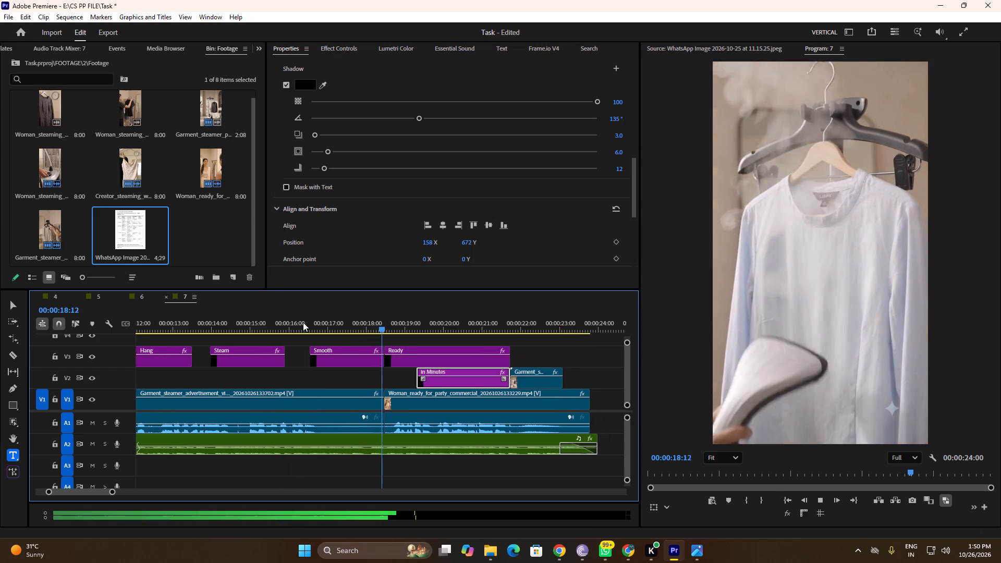
{"action": "key", "text": "space"}
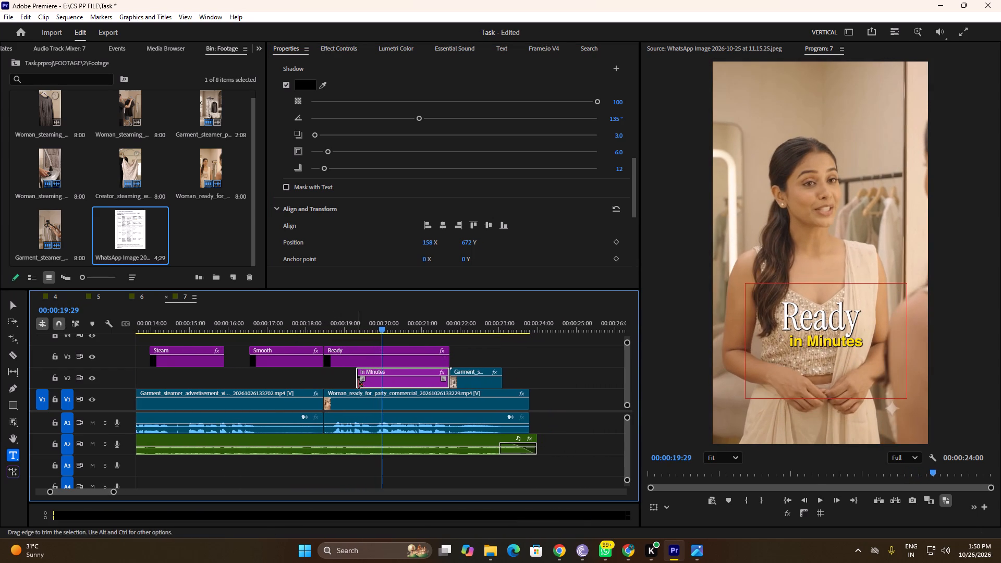
{"action": "left_click", "coordinate": [402, 381]}
{"action": "left_click", "coordinate": [352, 48]}
{"action": "left_click_drag", "start_coordinate": [386, 128], "coordinate": [383, 128]}
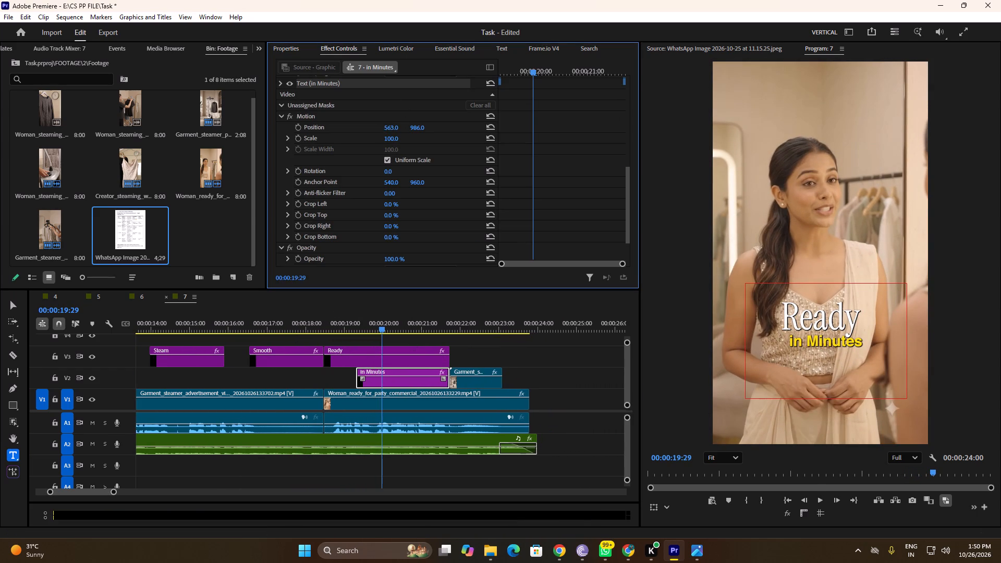
{"action": "left_click_drag", "start_coordinate": [383, 128], "coordinate": [372, 129]}
{"action": "key", "text": "space"}
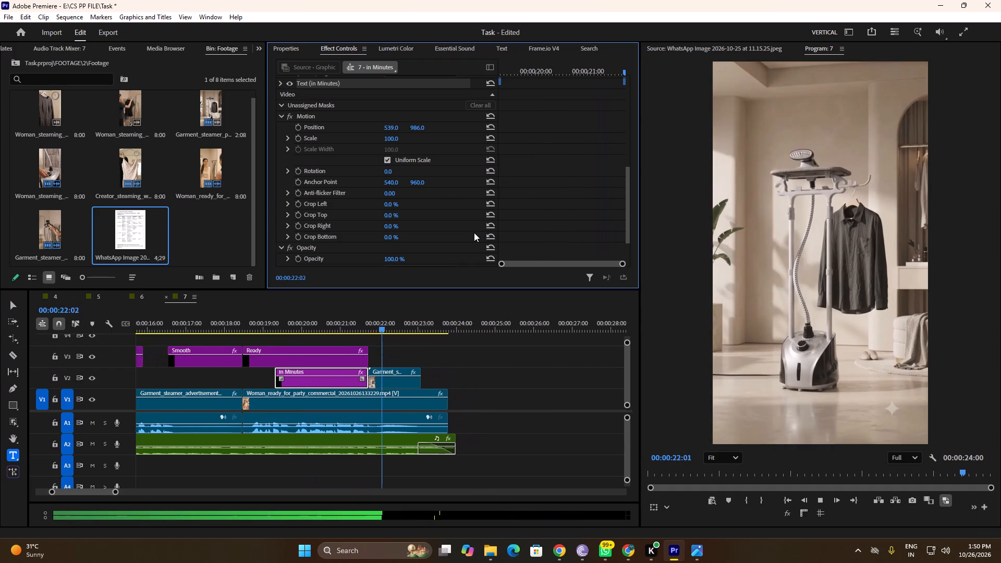
{"action": "key", "text": "space"}
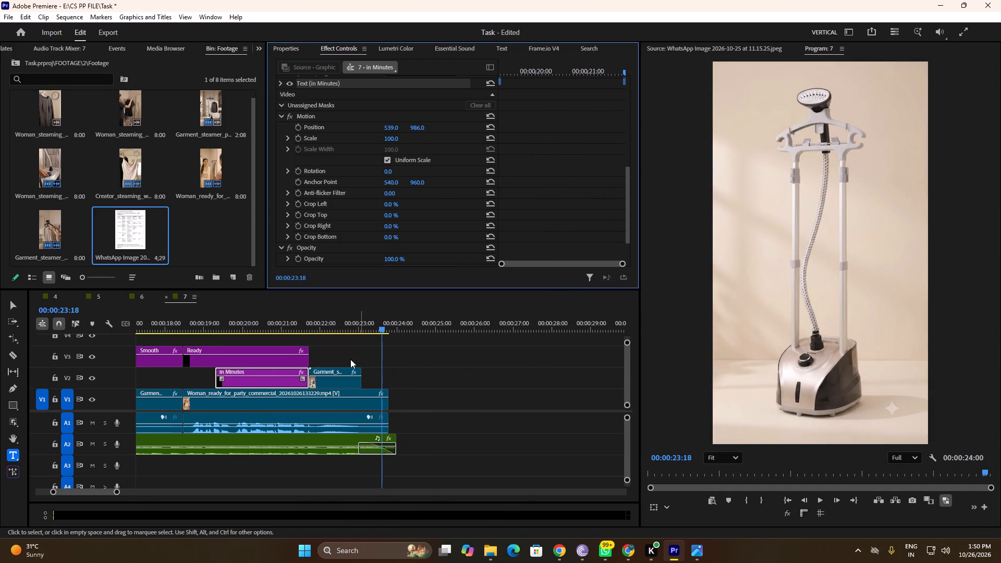
Find a reusable comment call-to-action in the earlier sequences and copy the "COMMENT" and "Biriyani" title pair from the end of sequence 5.
{"action": "scroll", "coordinate": [311, 368], "scroll_direction": "down", "scroll_amount": 7, "text": "alt"}
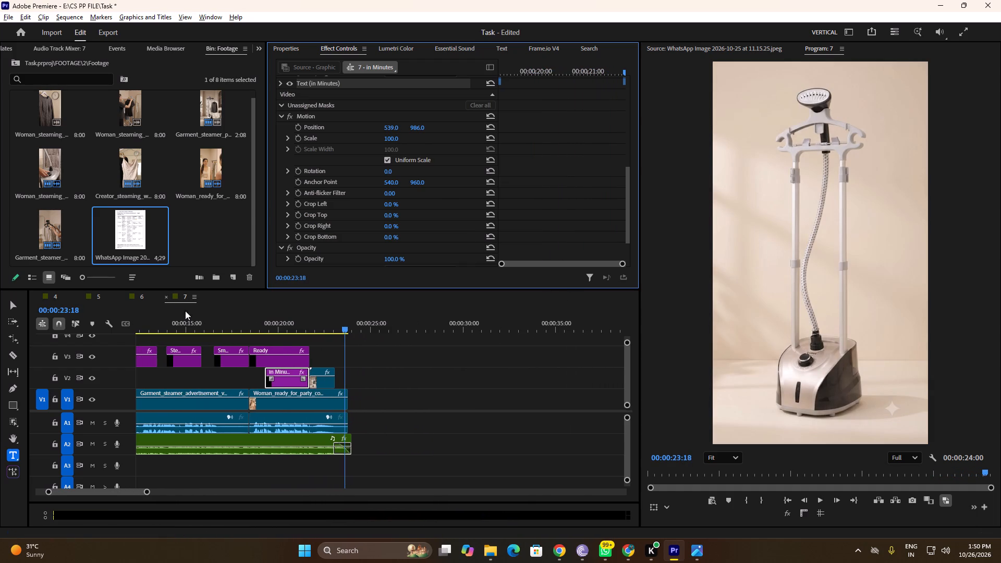
{"action": "left_click", "coordinate": [143, 297]}
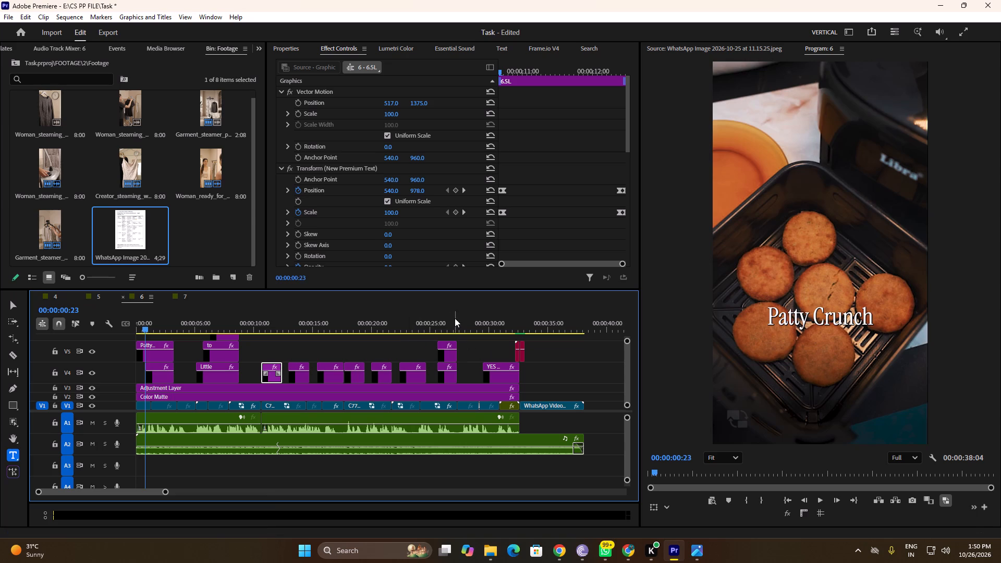
{"action": "left_click", "coordinate": [455, 317]}
{"action": "left_click", "coordinate": [446, 326]}
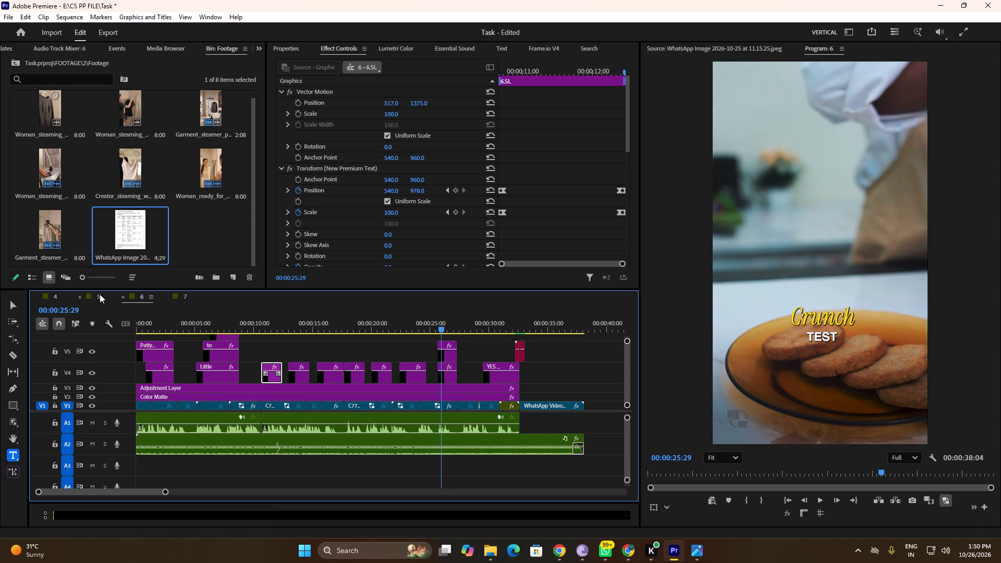
{"action": "left_click", "coordinate": [99, 294]}
{"action": "scroll", "coordinate": [352, 351], "scroll_direction": "down", "scroll_amount": 9, "text": "alt"}
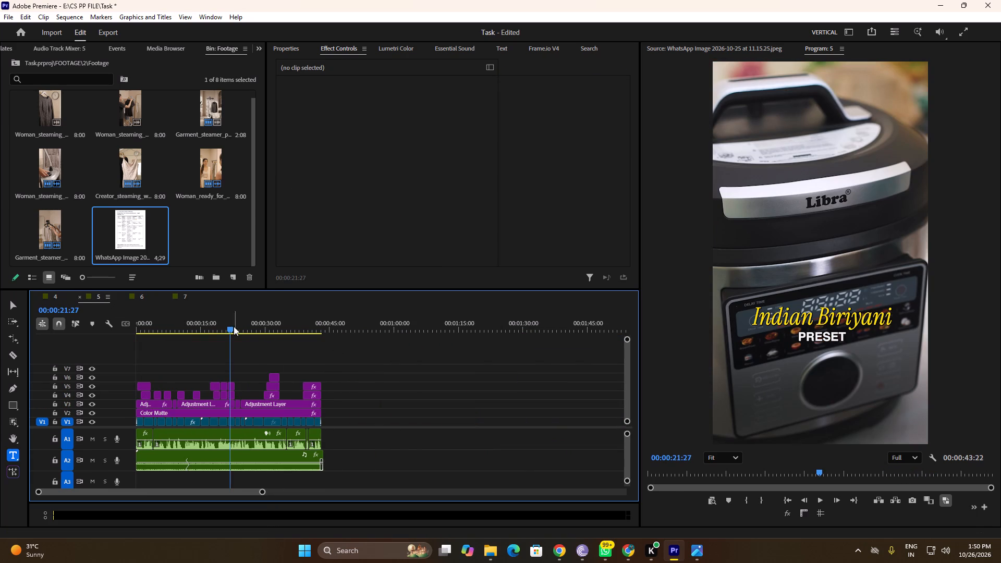
{"action": "left_click_drag", "start_coordinate": [229, 326], "coordinate": [313, 338]}
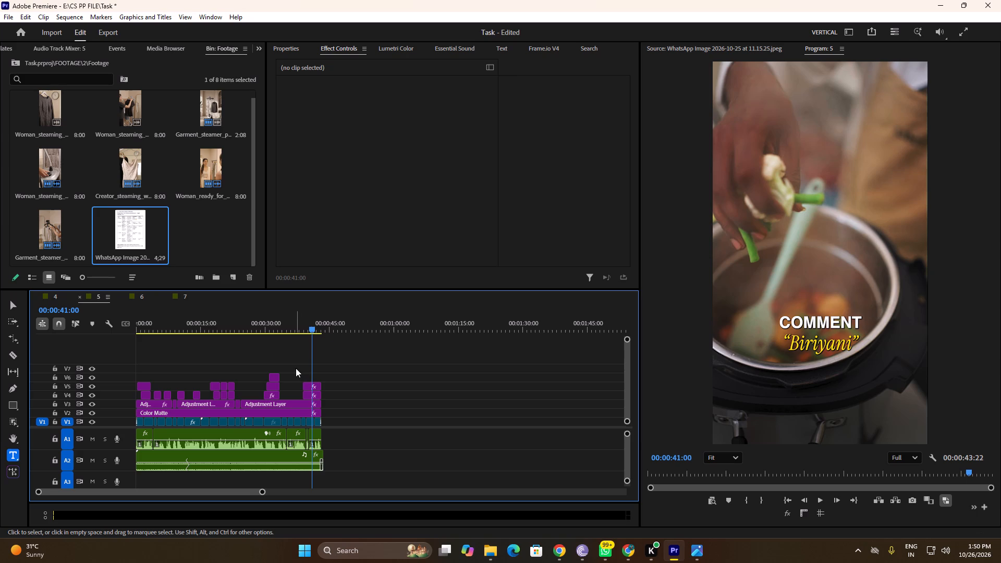
{"action": "left_click_drag", "start_coordinate": [296, 368], "coordinate": [315, 392]}
{"action": "key", "text": "ctrl+c"}
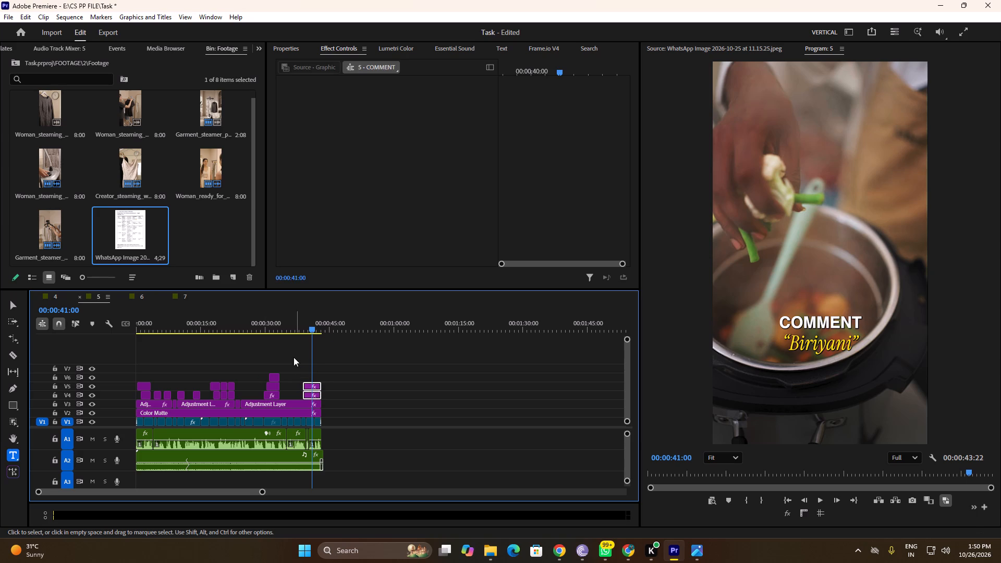
Paste the copied title pair into sequence 7 on V3 and V4, starting directly after the "Ready" title.
{"action": "left_click", "coordinate": [184, 296]}
{"action": "left_click_drag", "start_coordinate": [350, 326], "coordinate": [356, 327]}
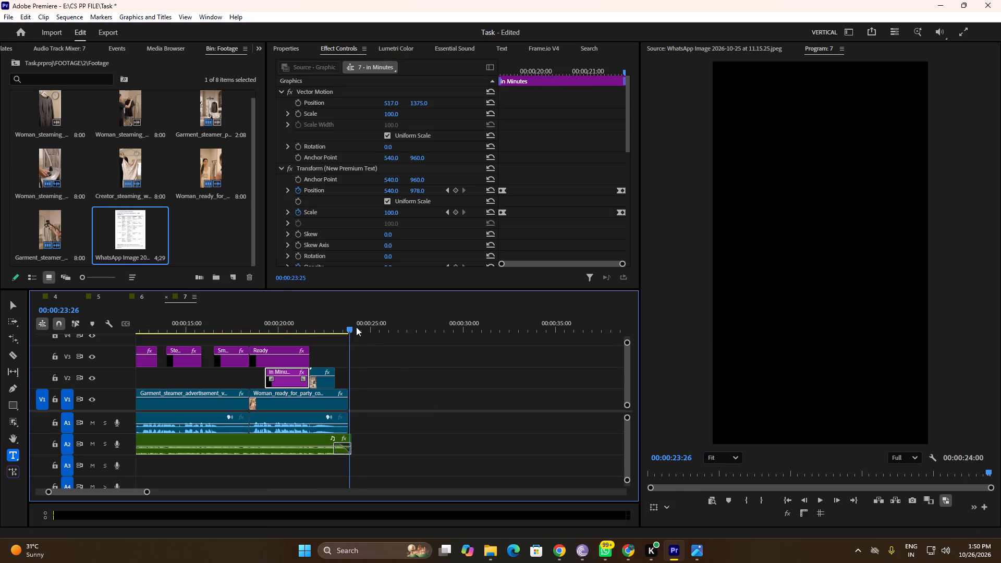
{"action": "left_click_drag", "start_coordinate": [356, 327], "coordinate": [359, 327]}
{"action": "key", "text": "ctrl+v"}
{"action": "scroll", "coordinate": [292, 391], "scroll_direction": "up", "scroll_amount": 7, "text": "alt"}
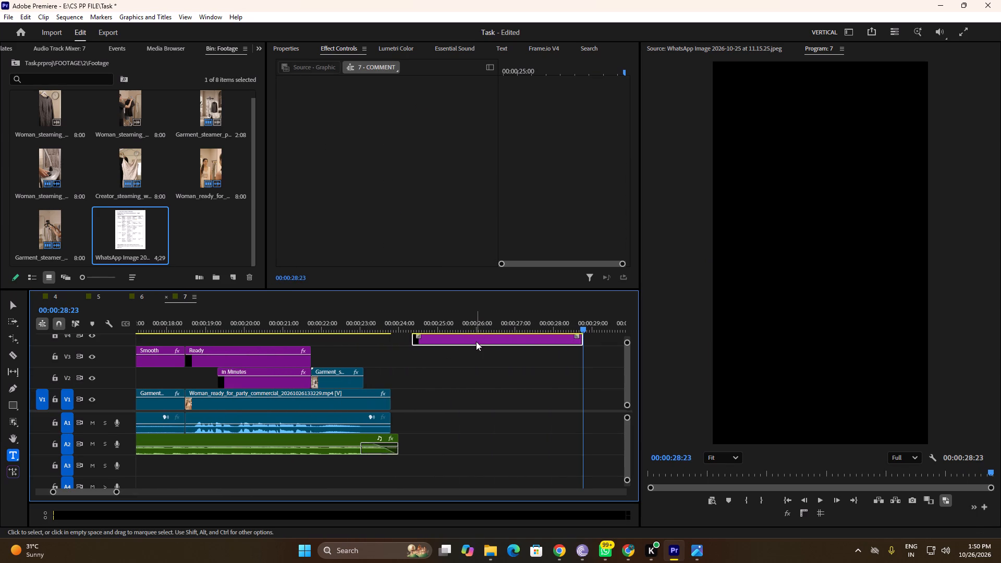
{"action": "left_click_drag", "start_coordinate": [476, 341], "coordinate": [377, 357]}
Trim the ends of the "COMMENT" and "Biriyani" titles to match the end of the last V1 video clip.
{"action": "left_click_drag", "start_coordinate": [592, 328], "coordinate": [373, 327]}
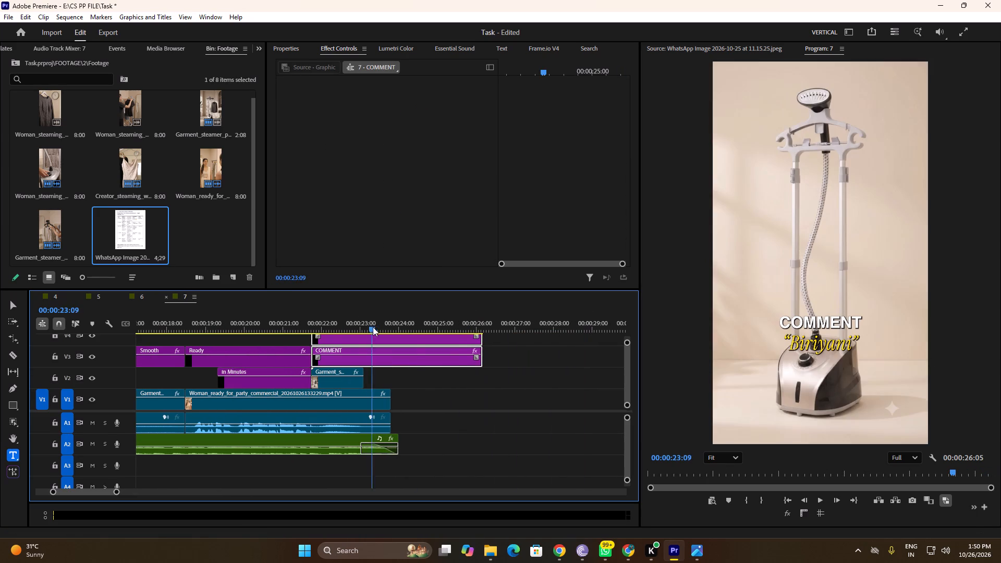
{"action": "left_click_drag", "start_coordinate": [373, 327], "coordinate": [365, 327]}
{"action": "left_click_drag", "start_coordinate": [484, 345], "coordinate": [396, 345]}
{"action": "left_click_drag", "start_coordinate": [405, 347], "coordinate": [400, 347]}
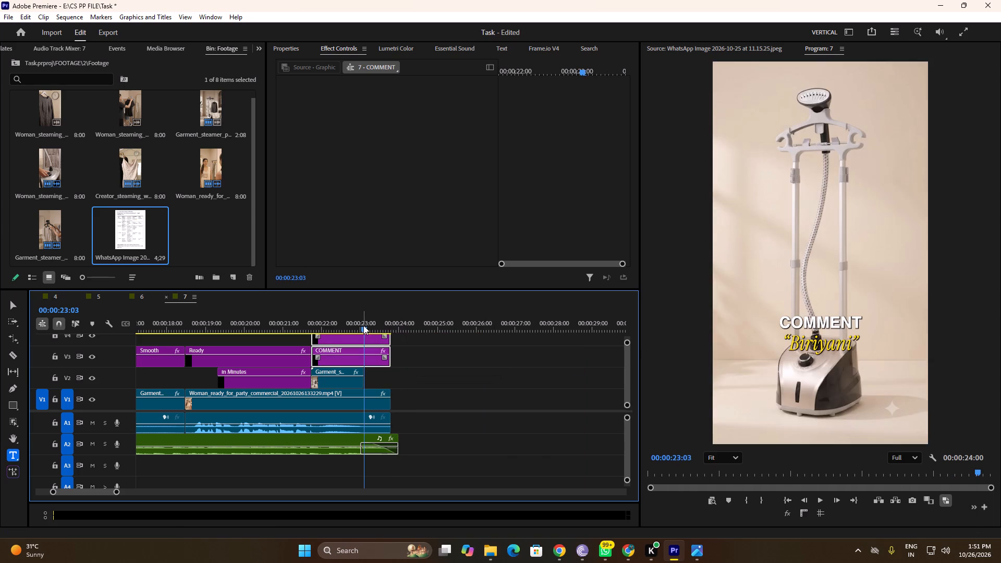
Change the "Biriyani" title's text to "Party", keeping the quotation marks.
{"action": "left_click_drag", "start_coordinate": [361, 325], "coordinate": [370, 325]}
{"action": "left_click", "coordinate": [347, 359]}
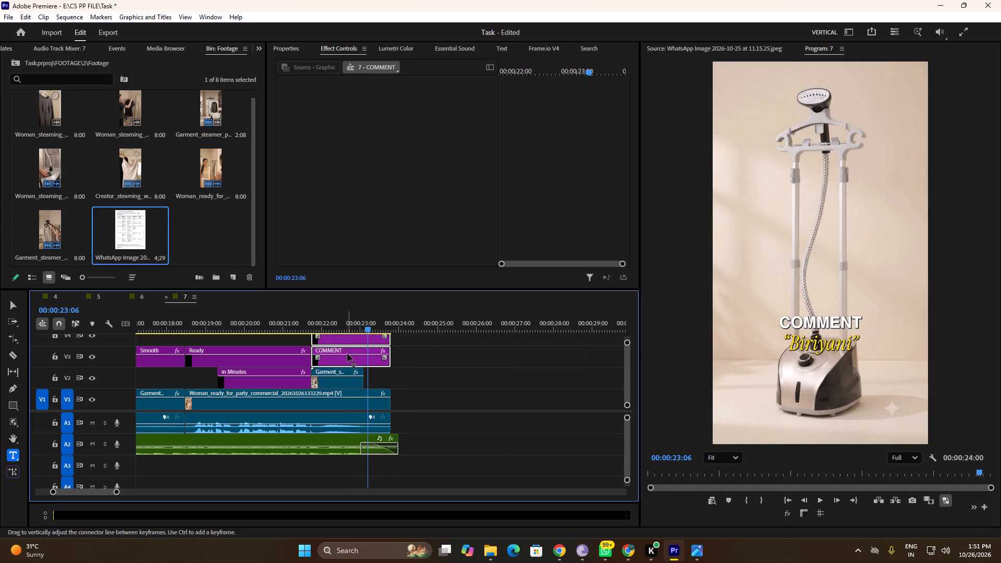
{"action": "left_click", "coordinate": [347, 339]}
{"action": "left_click", "coordinate": [469, 360]}
{"action": "left_click", "coordinate": [361, 344]}
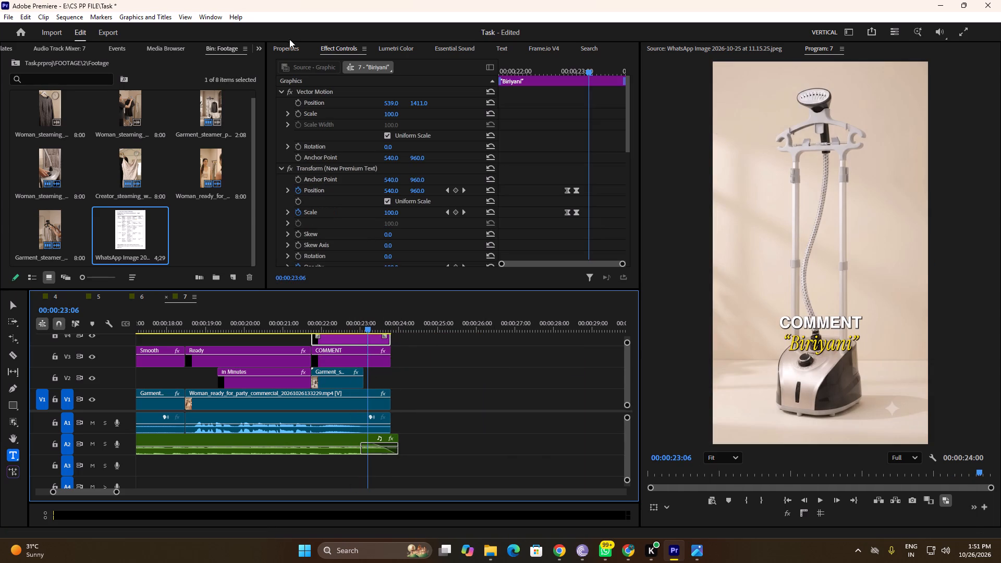
{"action": "left_click", "coordinate": [289, 46]}
{"action": "left_click", "coordinate": [335, 95]}
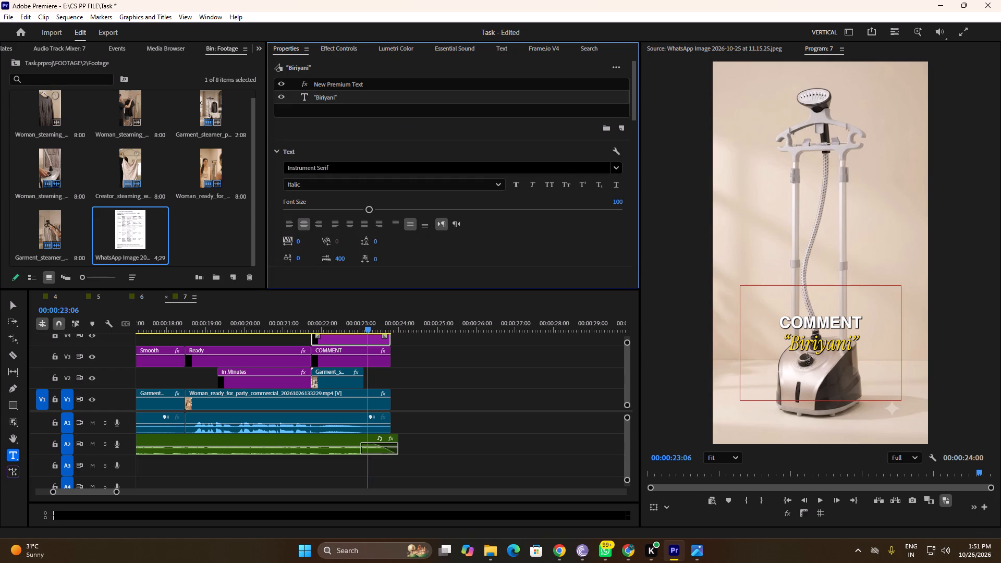
{"action": "double_click", "coordinate": [851, 349]}
{"action": "left_click", "coordinate": [852, 345]}
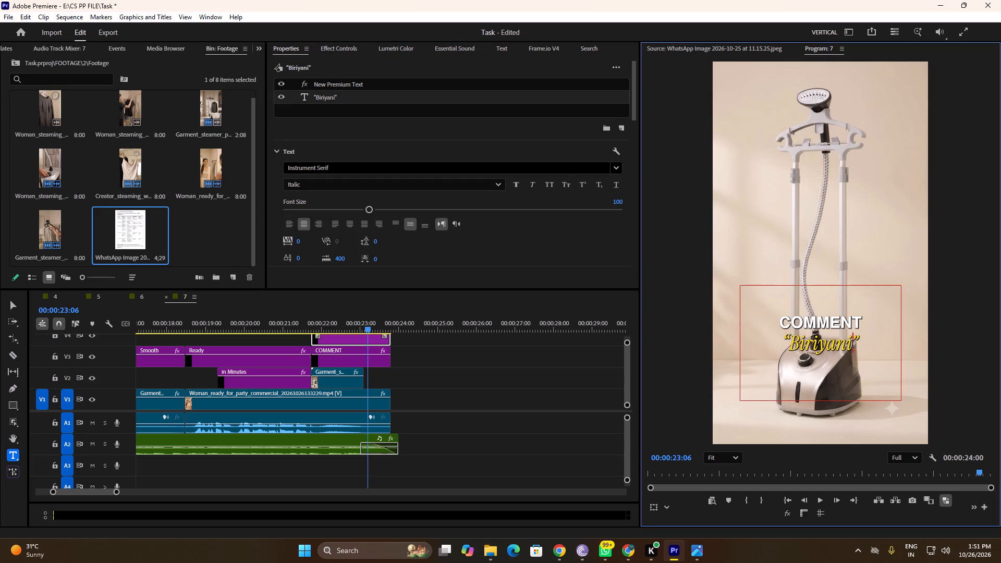
{"action": "key", "text": "BackSpace"}
{"action": "key", "text": "BackSpace"}
{"action": "key", "text": "BackSpace"}
{"action": "key", "text": "BackSpace"}
{"action": "key", "text": "BackSpace"}
{"action": "key", "text": "BackSpace"}
{"action": "key", "text": "BackSpace"}
{"action": "key", "text": "BackSpace"}
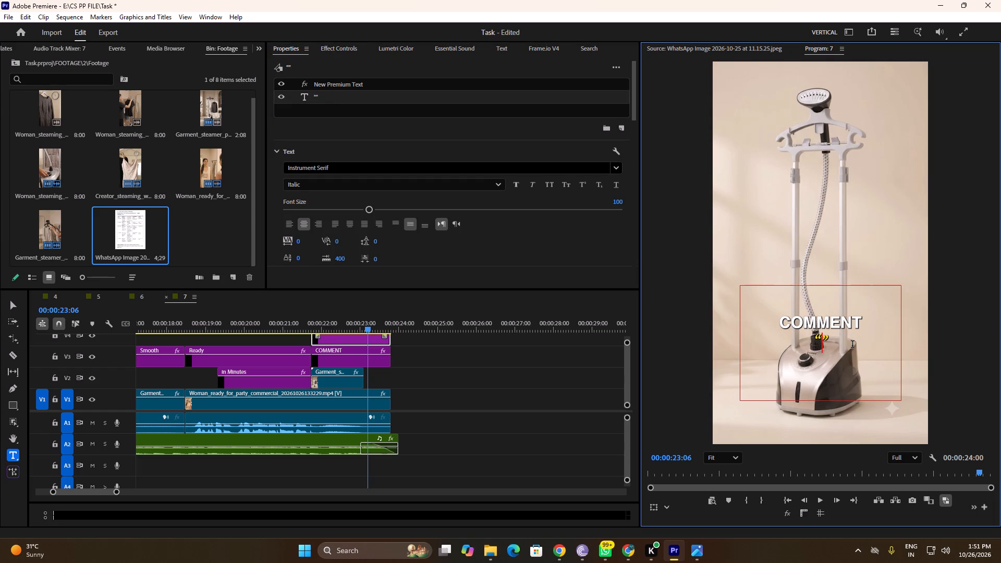
{"action": "type", "text": "Party"}
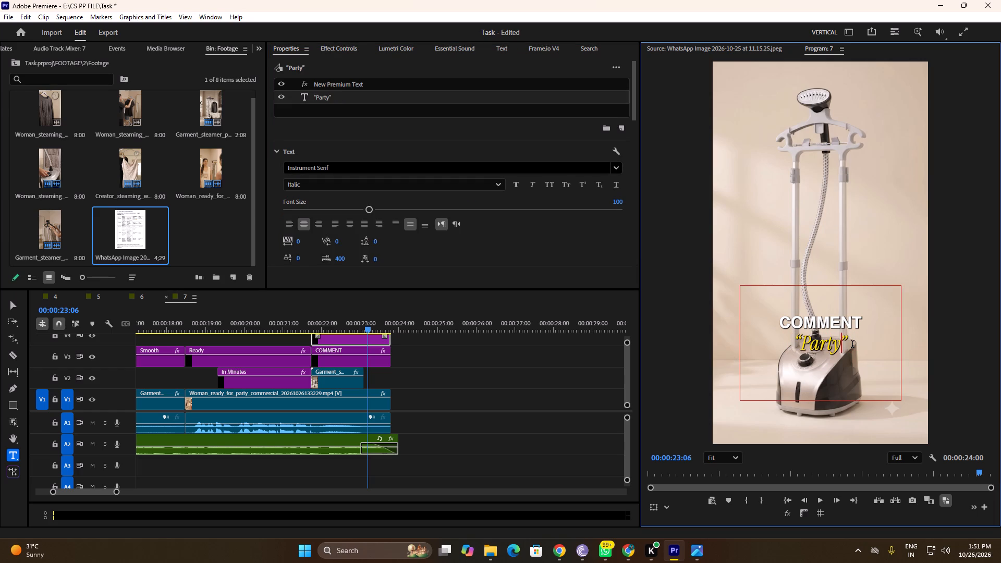
{"action": "left_click", "coordinate": [328, 337]}
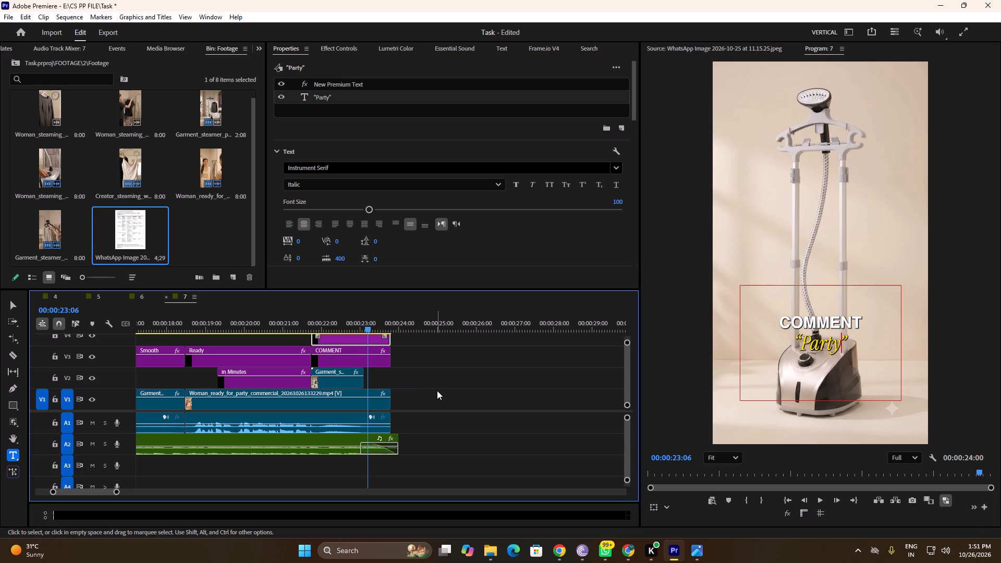
Move all title clips on V3 and V4 up one track, to V4 and V5, keeping their timing.
{"action": "scroll", "coordinate": [428, 391], "scroll_direction": "down", "scroll_amount": 8, "text": "alt"}
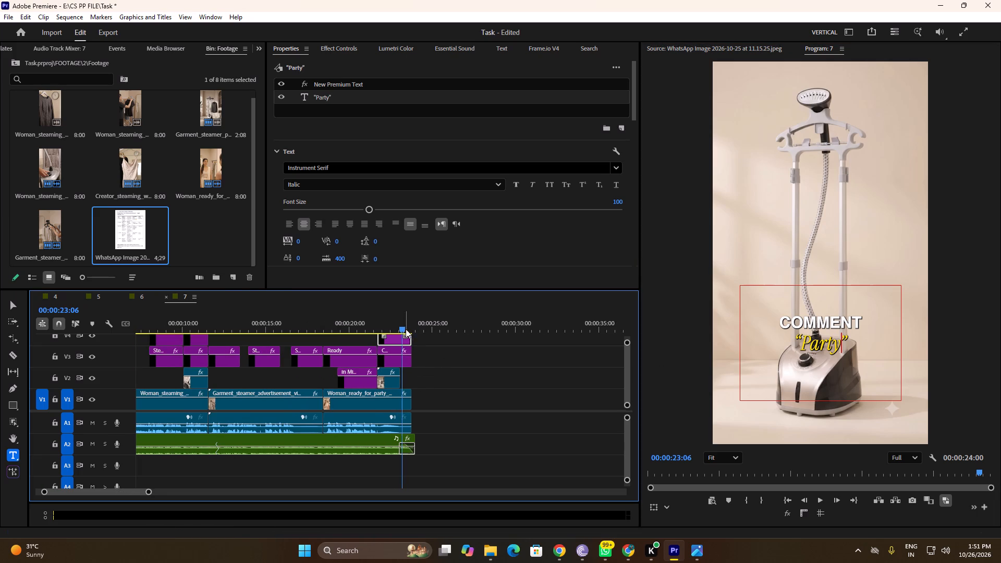
{"action": "key", "text": "grave"}
{"action": "left_click_drag", "start_coordinate": [405, 180], "coordinate": [342, 223]}
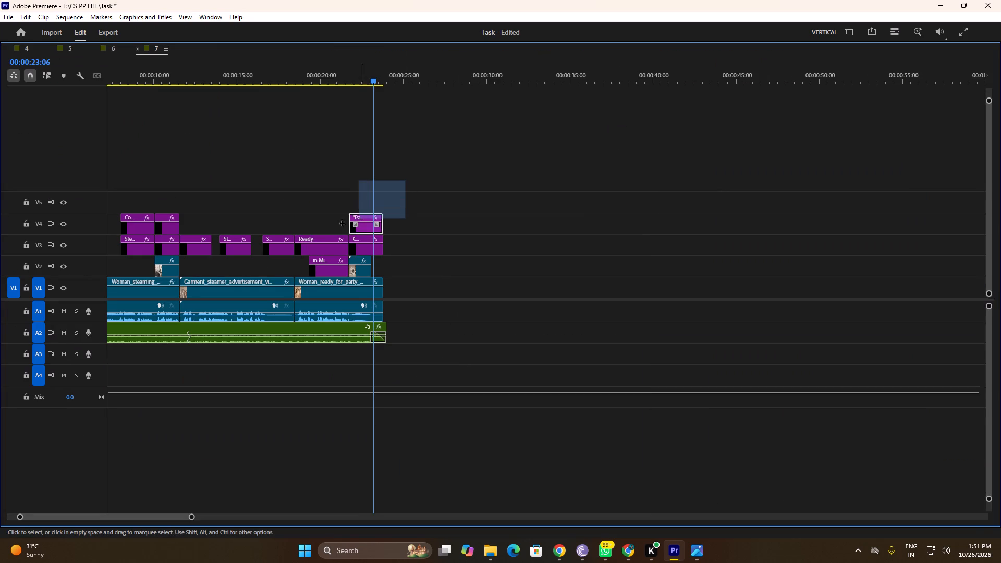
{"action": "left_click_drag", "start_coordinate": [342, 223], "coordinate": [108, 245]}
{"action": "left_click_drag", "start_coordinate": [533, 176], "coordinate": [102, 235]}
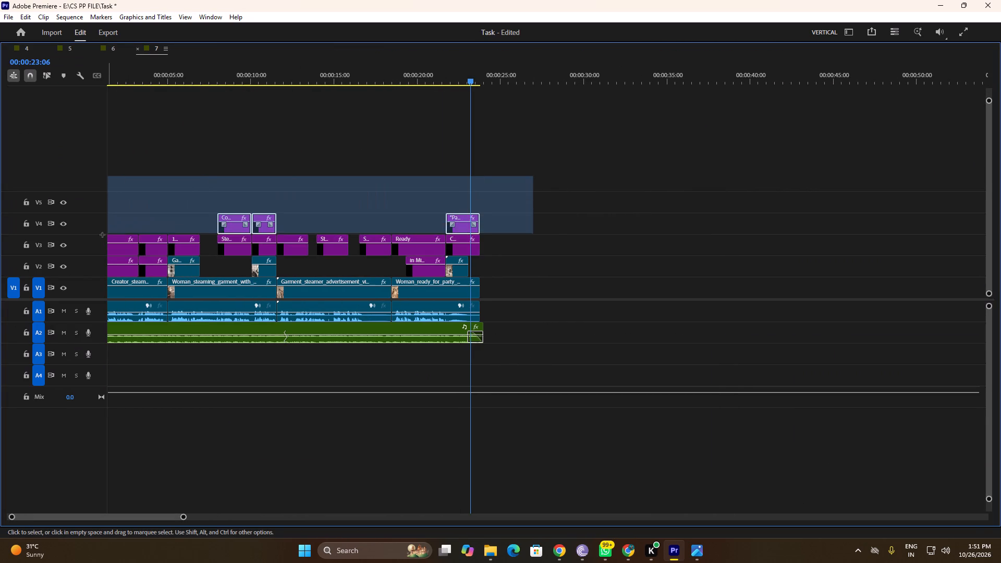
{"action": "left_click_drag", "start_coordinate": [102, 235], "coordinate": [76, 248]}
{"action": "left_click_drag", "start_coordinate": [130, 252], "coordinate": [137, 221], "text": "shift"}
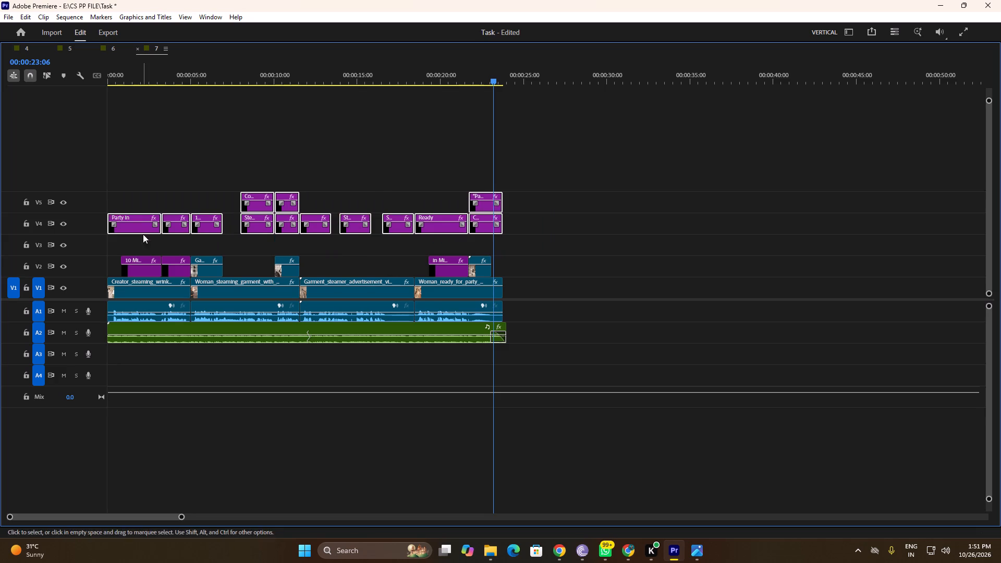
Move the two opening titles and the "in Minutes" title from V2 up to V3, keeping their timing.
{"action": "left_click_drag", "start_coordinate": [140, 249], "coordinate": [168, 265]}
{"action": "left_click_drag", "start_coordinate": [172, 272], "coordinate": [173, 254], "text": "shift"}
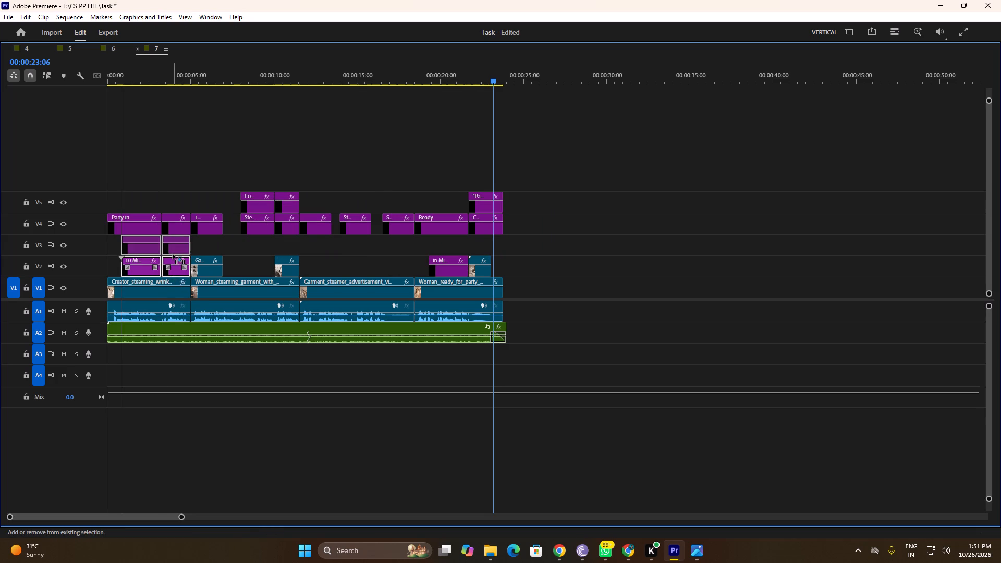
{"action": "left_click_drag", "start_coordinate": [173, 254], "coordinate": [174, 251], "text": "shift"}
{"action": "left_click", "coordinate": [451, 272]}
{"action": "left_click_drag", "start_coordinate": [442, 276], "coordinate": [446, 262], "text": "shift"}
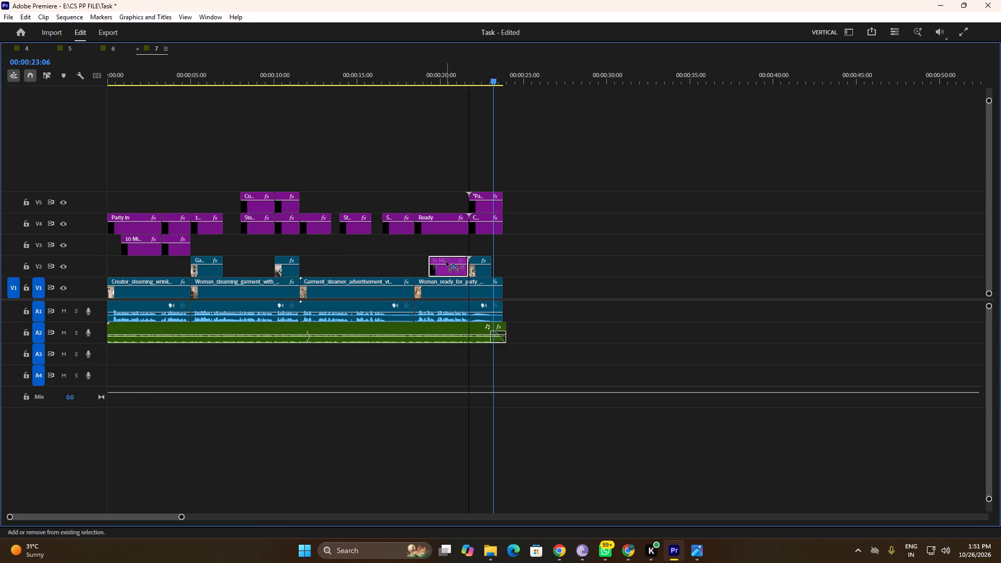
{"action": "left_click_drag", "start_coordinate": [446, 262], "coordinate": [446, 254], "text": "shift"}
Raise all title clips one more track to V4 through V6, leaving V3 empty.
{"action": "left_click_drag", "start_coordinate": [552, 161], "coordinate": [116, 242]}
{"action": "left_click_drag", "start_coordinate": [135, 252], "coordinate": [141, 214], "text": "shift"}
{"action": "key", "text": "grave"}
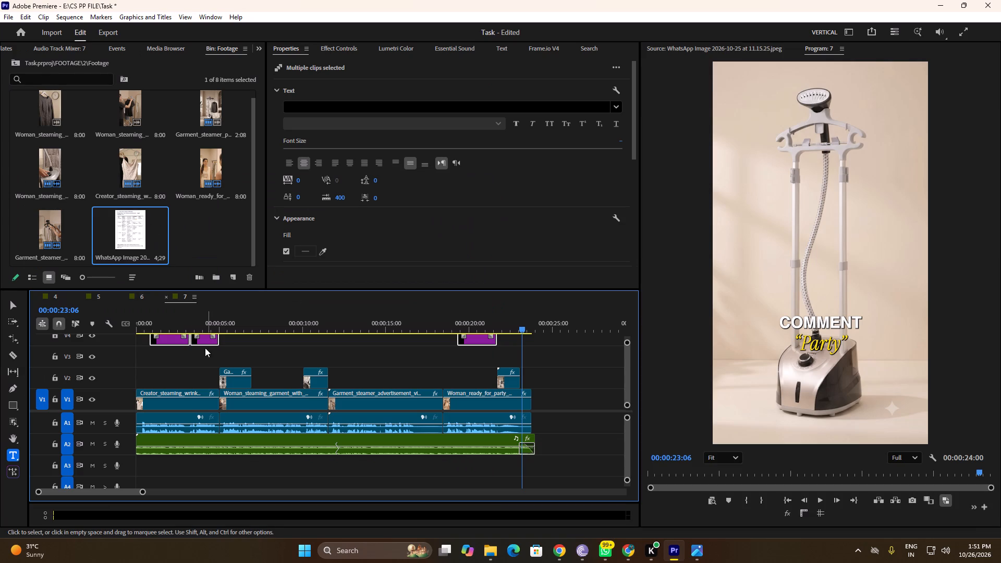
Copy the Adjustment Layer and Color Matte from sequence 6 and paste them into sequence 7 on empty timeline space after the last clip.
{"action": "left_click", "coordinate": [137, 296]}
{"action": "left_click", "coordinate": [196, 389]}
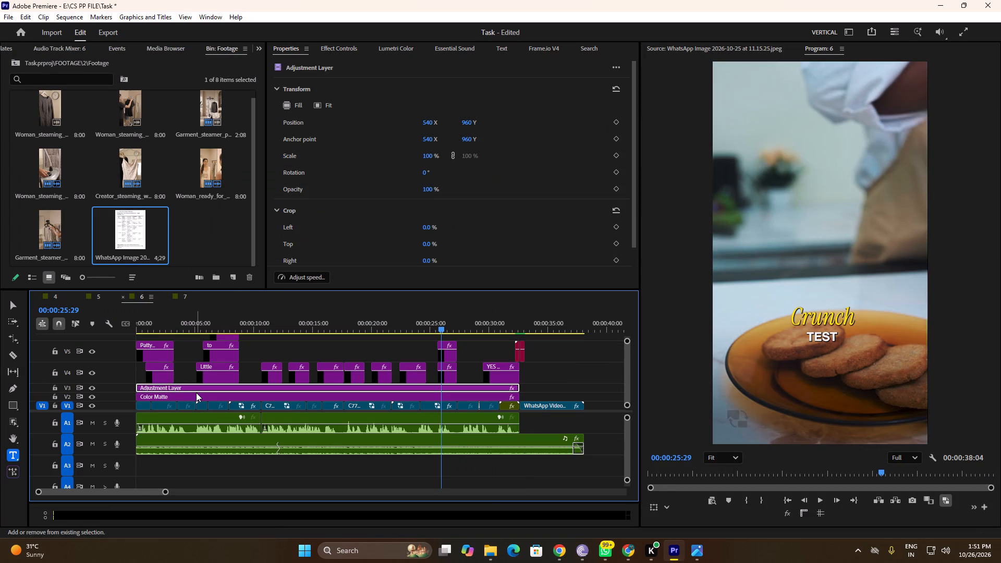
{"action": "left_click", "coordinate": [196, 396], "text": "shift"}
{"action": "key", "text": "ctrl+c"}
{"action": "left_click", "coordinate": [180, 291]}
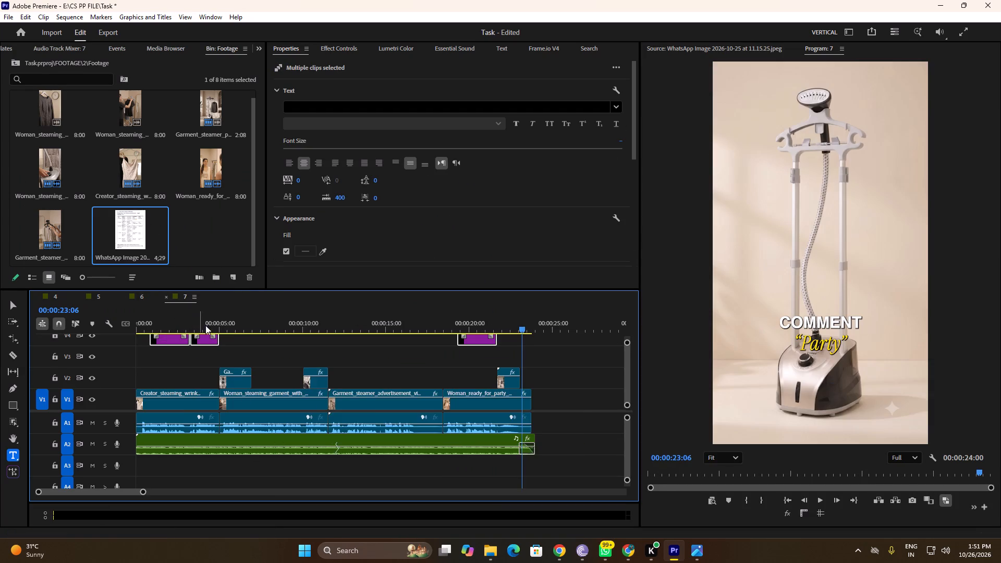
{"action": "scroll", "coordinate": [242, 396], "scroll_direction": "down", "scroll_amount": 9, "text": "alt"}
{"action": "left_click_drag", "start_coordinate": [286, 327], "coordinate": [338, 334]}
{"action": "key", "text": "ctrl+v"}
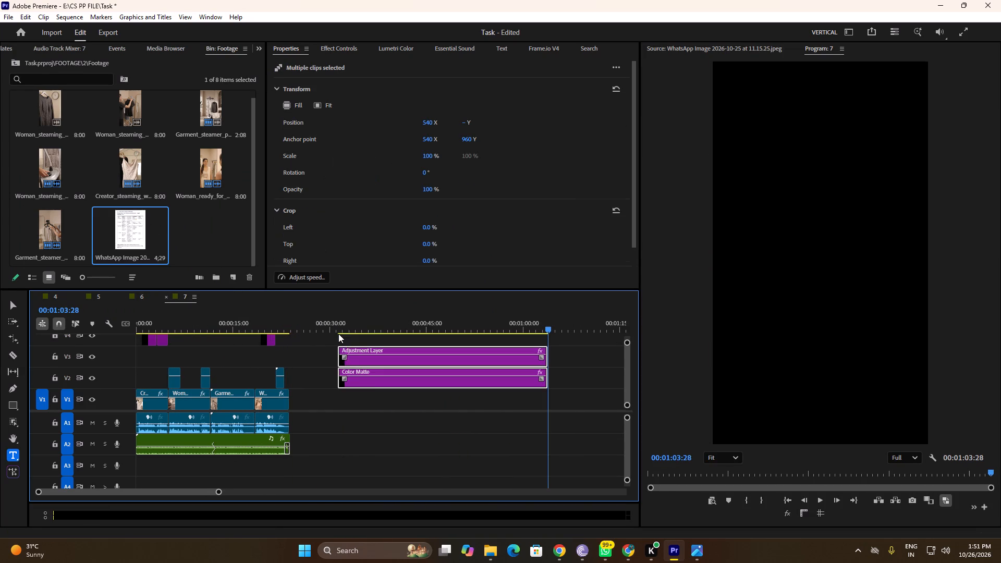
Move the Color Matte to the start of V3 and trim its end to match the end of the music.
{"action": "left_click", "coordinate": [382, 420]}
{"action": "left_click_drag", "start_coordinate": [385, 381], "coordinate": [153, 347]}
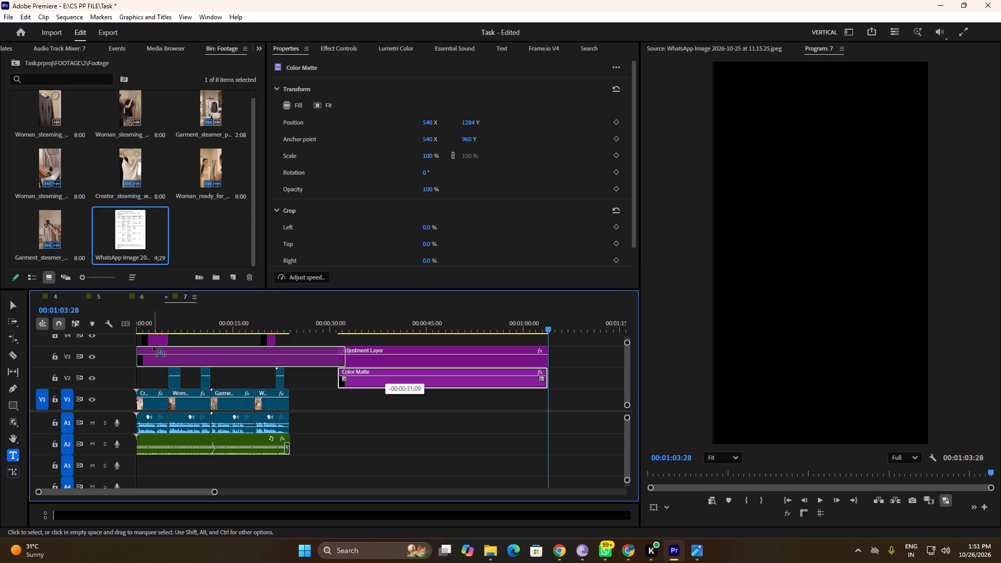
{"action": "left_click_drag", "start_coordinate": [153, 347], "coordinate": [157, 361]}
{"action": "left_click_drag", "start_coordinate": [157, 361], "coordinate": [155, 361]}
{"action": "left_click_drag", "start_coordinate": [340, 363], "coordinate": [285, 358]}
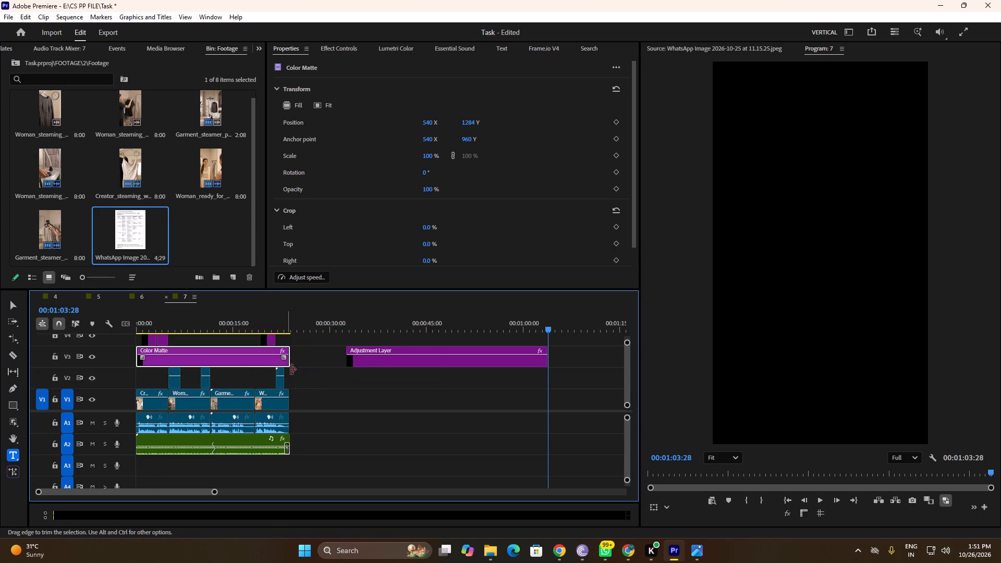
Move all title clips up one more track to V5 through V7, leaving V4 free above the Color Matte.
{"action": "left_click_drag", "start_coordinate": [551, 326], "coordinate": [242, 332]}
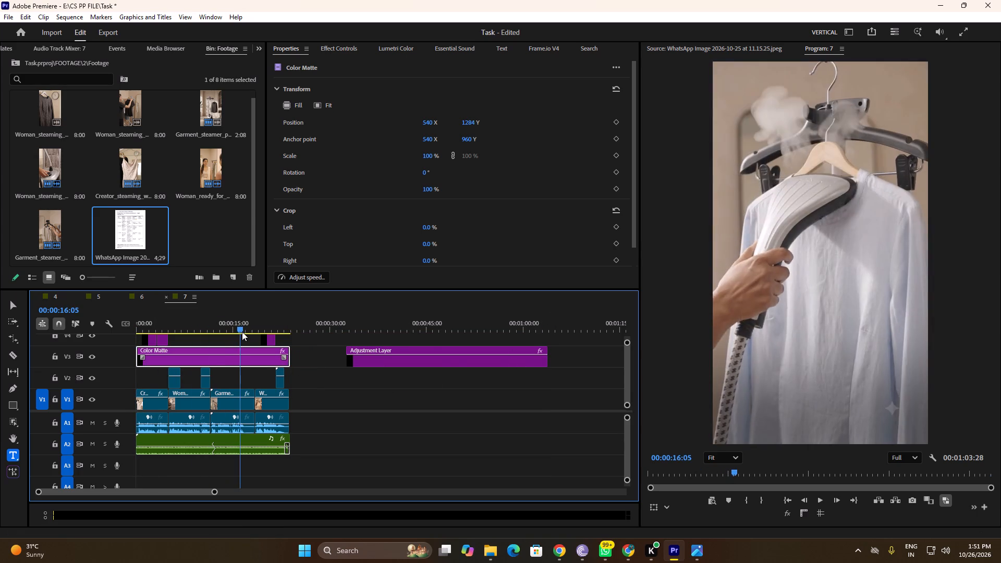
{"action": "left_click_drag", "start_coordinate": [242, 332], "coordinate": [254, 336]}
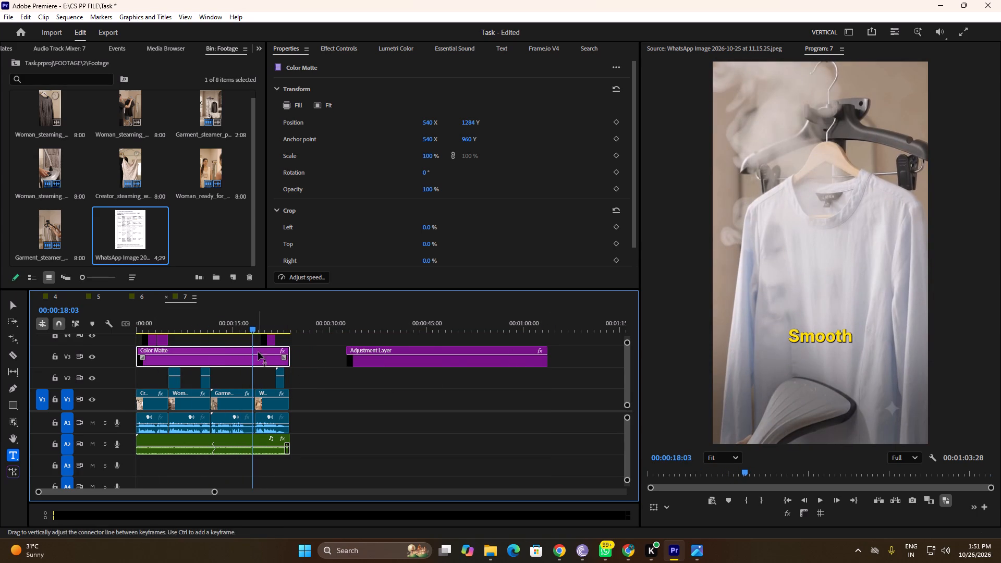
{"action": "key", "text": "grave"}
{"action": "left_click_drag", "start_coordinate": [295, 149], "coordinate": [97, 224]}
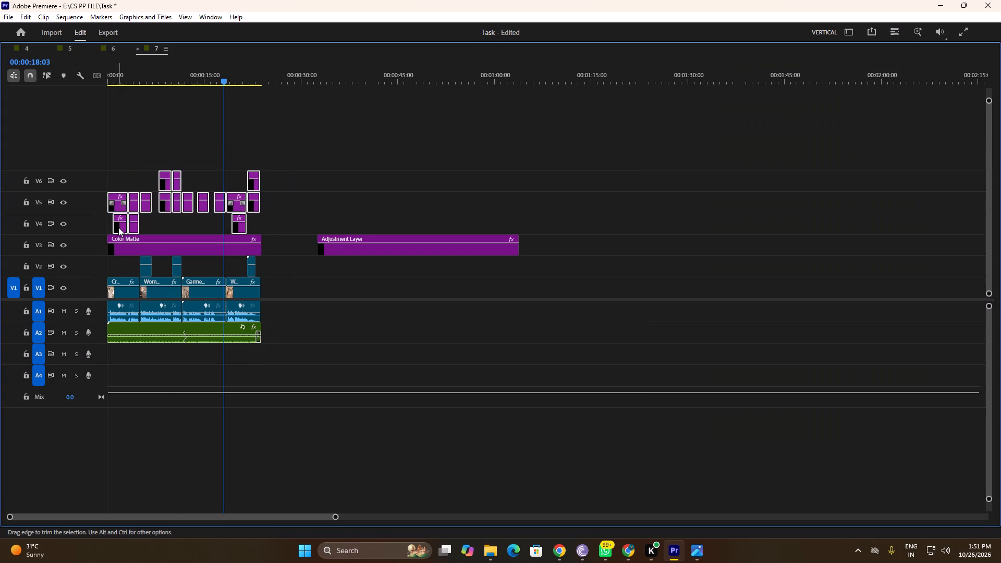
{"action": "left_click_drag", "start_coordinate": [119, 228], "coordinate": [123, 203], "text": "shift"}
Move the Adjustment Layer to the start of V4 and trim its end to match the Color Matte.
{"action": "left_click", "coordinate": [353, 249]}
{"action": "left_click_drag", "start_coordinate": [378, 255], "coordinate": [289, 239]}
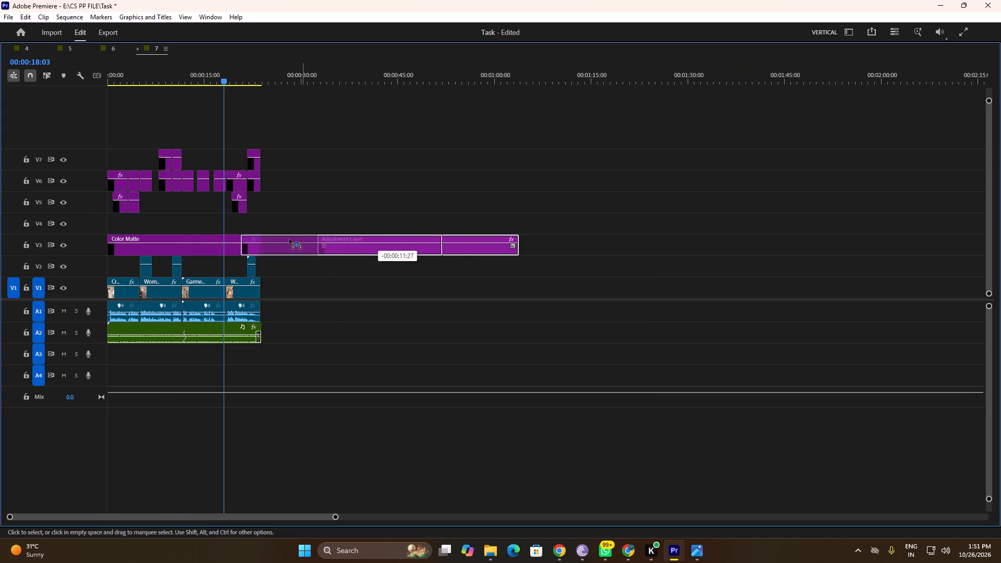
{"action": "left_click_drag", "start_coordinate": [289, 239], "coordinate": [143, 228]}
{"action": "left_click_drag", "start_coordinate": [314, 232], "coordinate": [274, 231]}
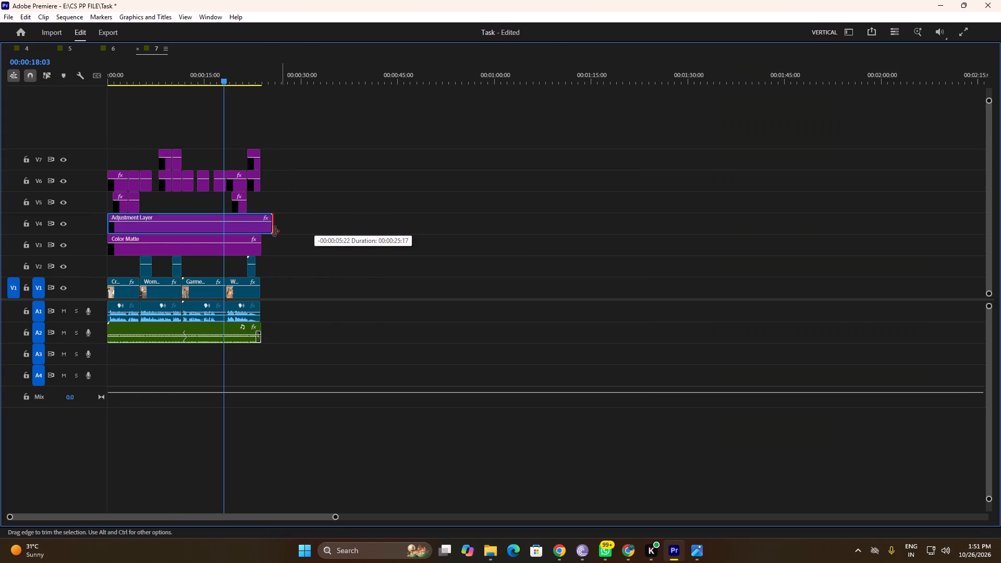
{"action": "left_click_drag", "start_coordinate": [274, 231], "coordinate": [270, 231]}
{"action": "key", "text": "grave"}
Apply the Lumetri Color Auto correction to the Adjustment Layer, using the opening "Party in" shot as the reference frame.
{"action": "left_click_drag", "start_coordinate": [255, 323], "coordinate": [0, 320]}
{"action": "key", "text": "space"}
{"action": "key", "text": "space"}
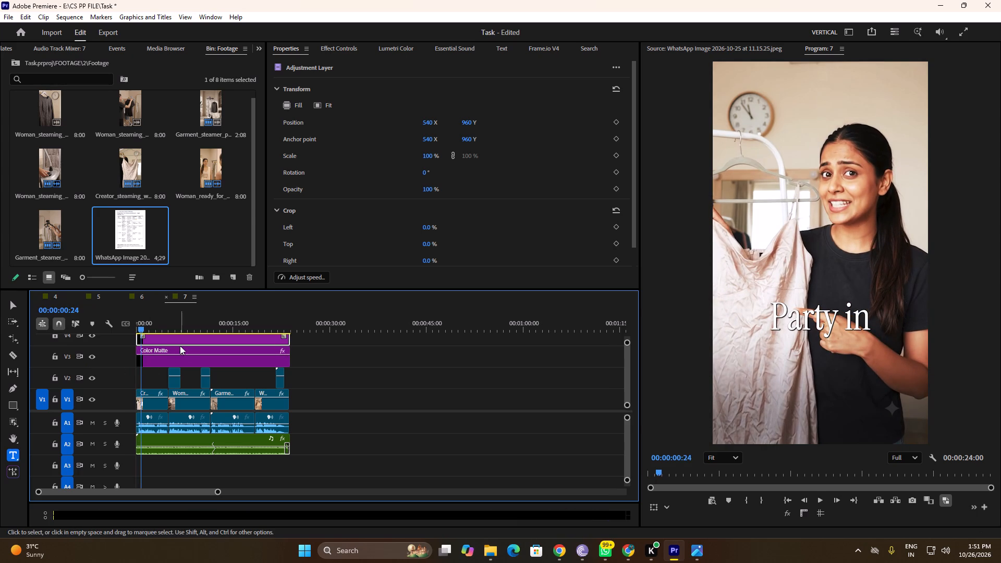
{"action": "left_click", "coordinate": [180, 340]}
{"action": "left_click", "coordinate": [452, 407]}
{"action": "left_click", "coordinate": [197, 338]}
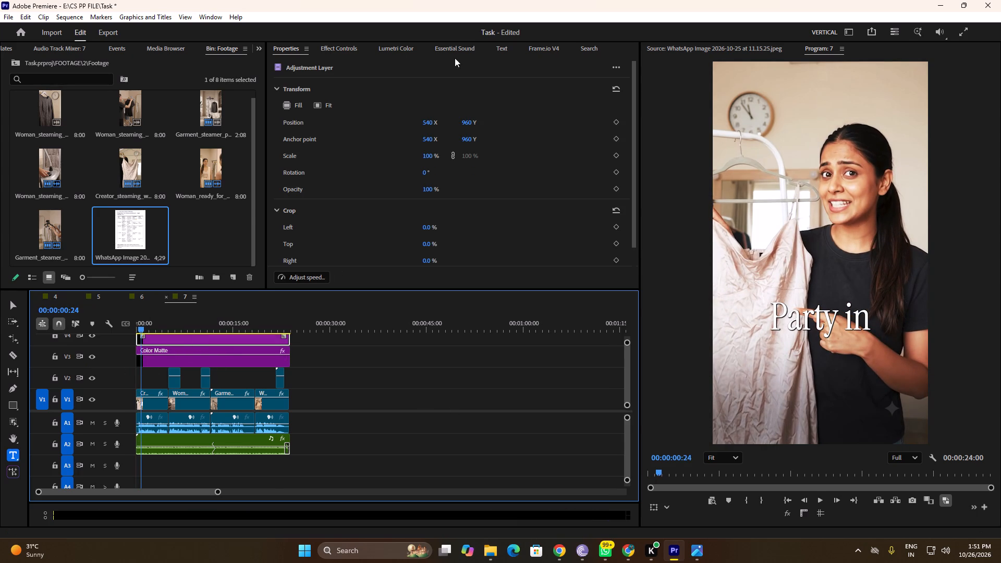
{"action": "left_click", "coordinate": [399, 50]}
{"action": "scroll", "coordinate": [468, 227], "scroll_direction": "down", "scroll_amount": 4}
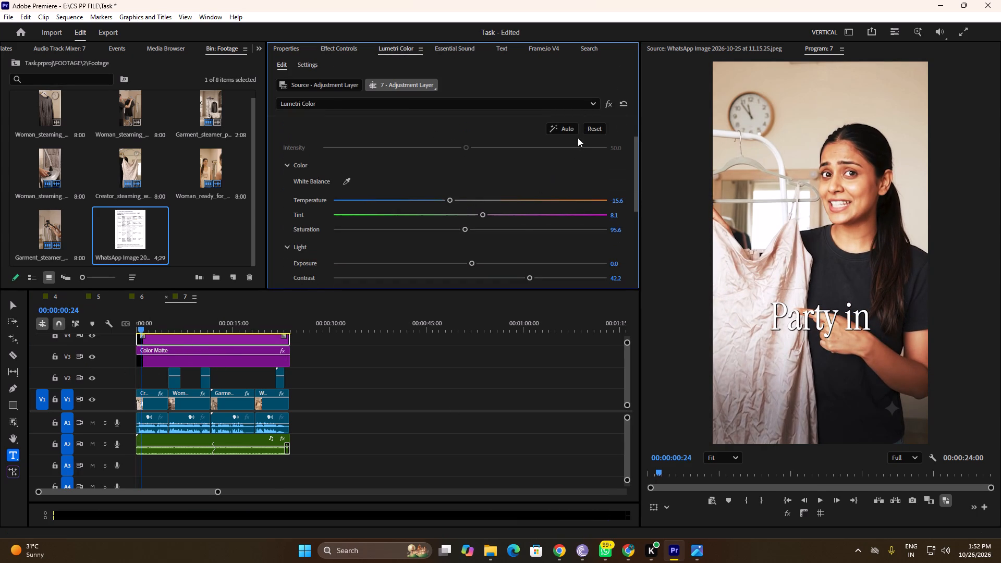
{"action": "left_click", "coordinate": [564, 129]}
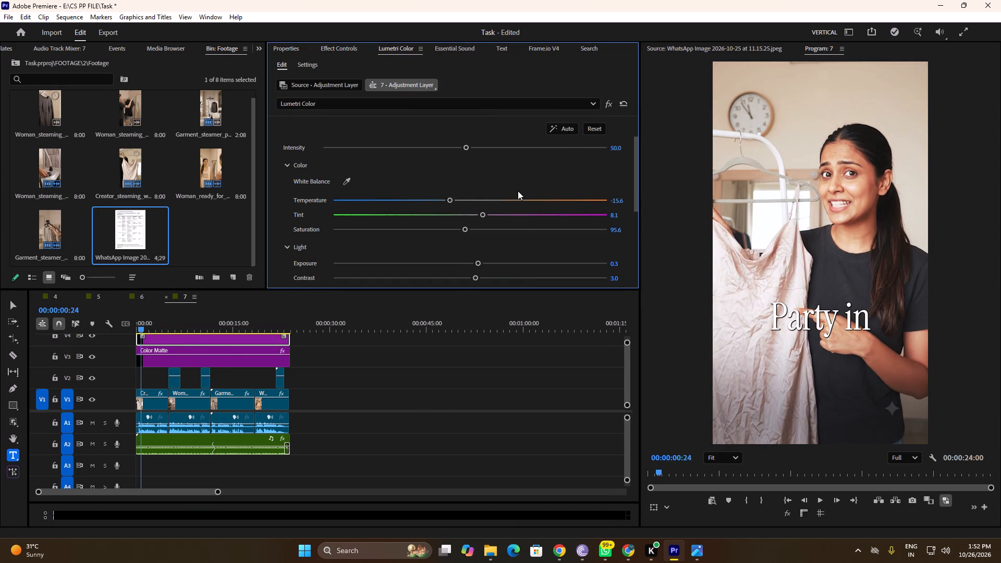
Set the Adjustment Layer's Lumetri exposure to 0.1 and contrast to about -22.8.
{"action": "scroll", "coordinate": [522, 203], "scroll_direction": "down", "scroll_amount": 7}
{"action": "left_click_drag", "start_coordinate": [472, 205], "coordinate": [422, 202]}
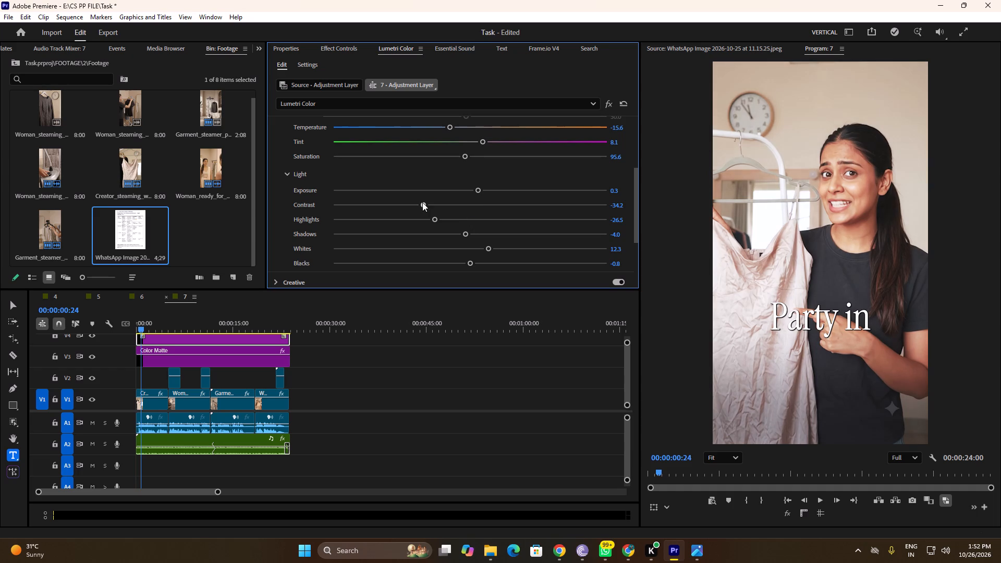
{"action": "left_click_drag", "start_coordinate": [422, 202], "coordinate": [434, 206]}
{"action": "left_click_drag", "start_coordinate": [479, 187], "coordinate": [474, 188]}
{"action": "left_click_drag", "start_coordinate": [474, 188], "coordinate": [471, 188]}
{"action": "left_click_drag", "start_coordinate": [431, 202], "coordinate": [438, 203]}
Set the Adjustment Layer's Lumetri shadows to about 7.2, whites to about 21.3 and blacks to about -6.8.
{"action": "scroll", "coordinate": [385, 232], "scroll_direction": "down", "scroll_amount": 3}
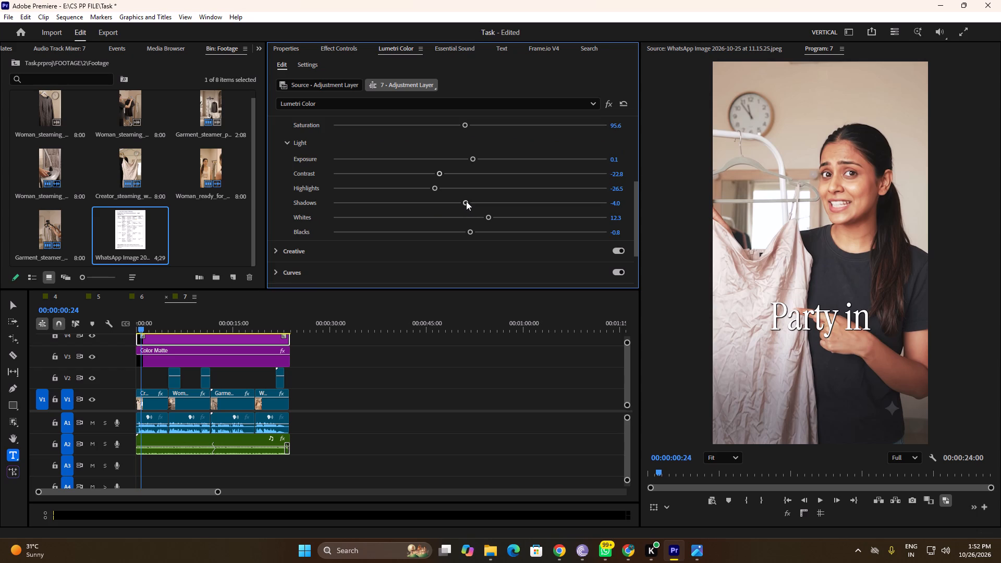
{"action": "left_click_drag", "start_coordinate": [466, 201], "coordinate": [479, 202]}
{"action": "left_click_drag", "start_coordinate": [487, 216], "coordinate": [498, 215]}
{"action": "left_click_drag", "start_coordinate": [470, 230], "coordinate": [460, 233]}
{"action": "scroll", "coordinate": [347, 219], "scroll_direction": "down", "scroll_amount": 5}
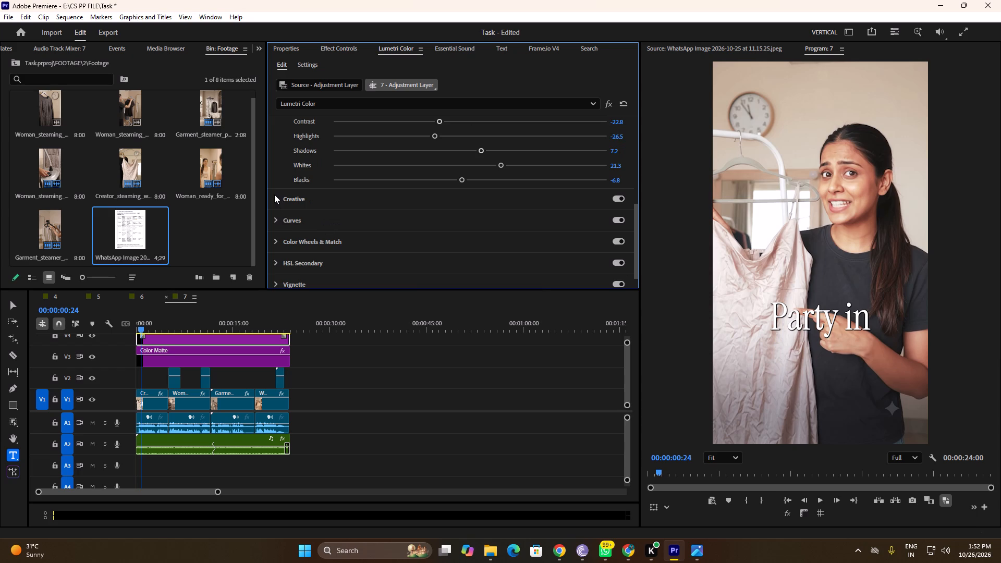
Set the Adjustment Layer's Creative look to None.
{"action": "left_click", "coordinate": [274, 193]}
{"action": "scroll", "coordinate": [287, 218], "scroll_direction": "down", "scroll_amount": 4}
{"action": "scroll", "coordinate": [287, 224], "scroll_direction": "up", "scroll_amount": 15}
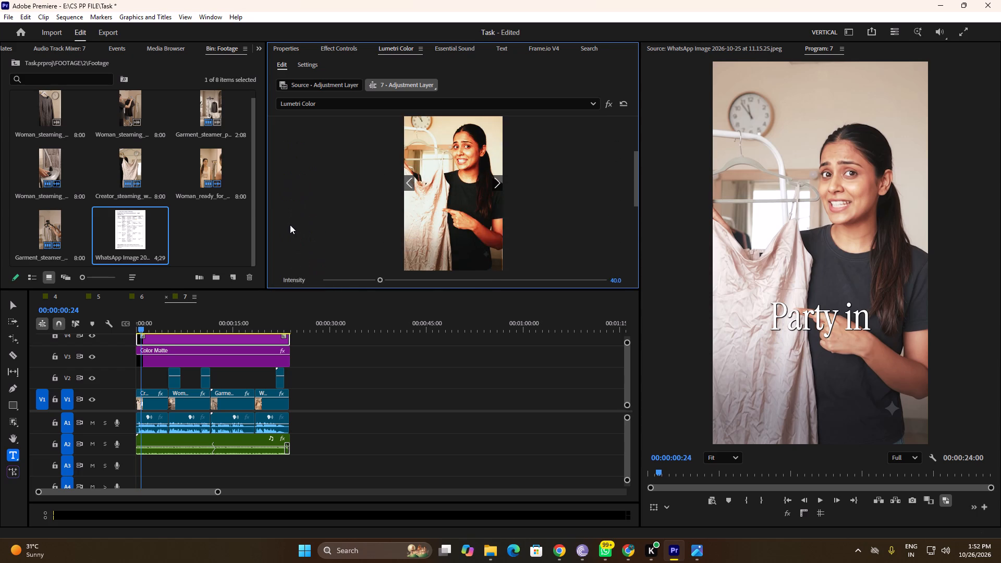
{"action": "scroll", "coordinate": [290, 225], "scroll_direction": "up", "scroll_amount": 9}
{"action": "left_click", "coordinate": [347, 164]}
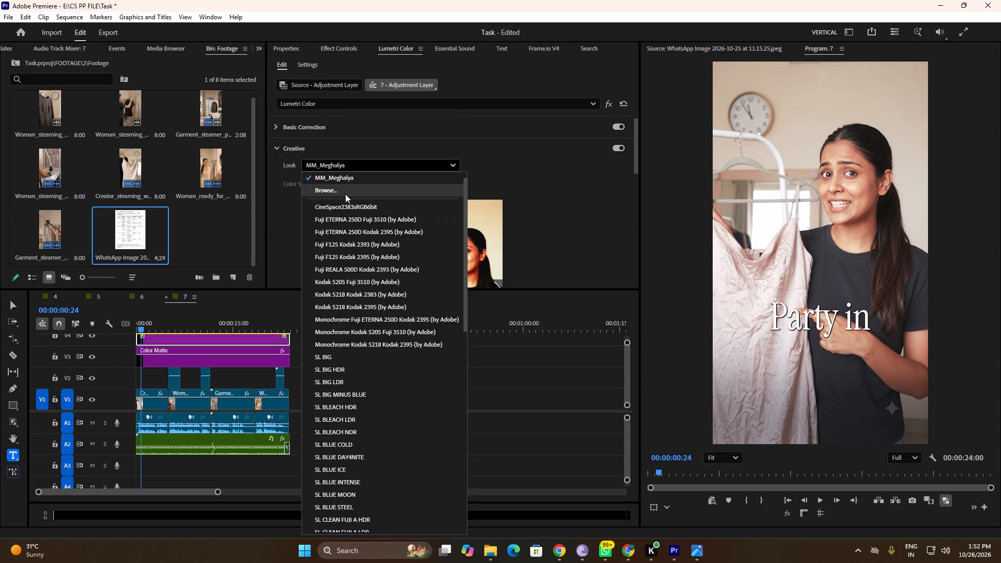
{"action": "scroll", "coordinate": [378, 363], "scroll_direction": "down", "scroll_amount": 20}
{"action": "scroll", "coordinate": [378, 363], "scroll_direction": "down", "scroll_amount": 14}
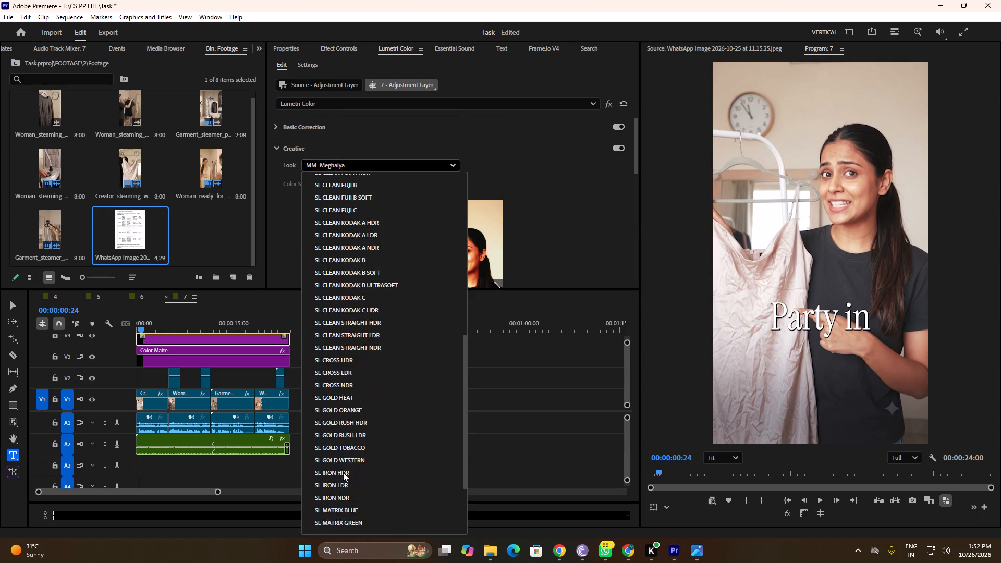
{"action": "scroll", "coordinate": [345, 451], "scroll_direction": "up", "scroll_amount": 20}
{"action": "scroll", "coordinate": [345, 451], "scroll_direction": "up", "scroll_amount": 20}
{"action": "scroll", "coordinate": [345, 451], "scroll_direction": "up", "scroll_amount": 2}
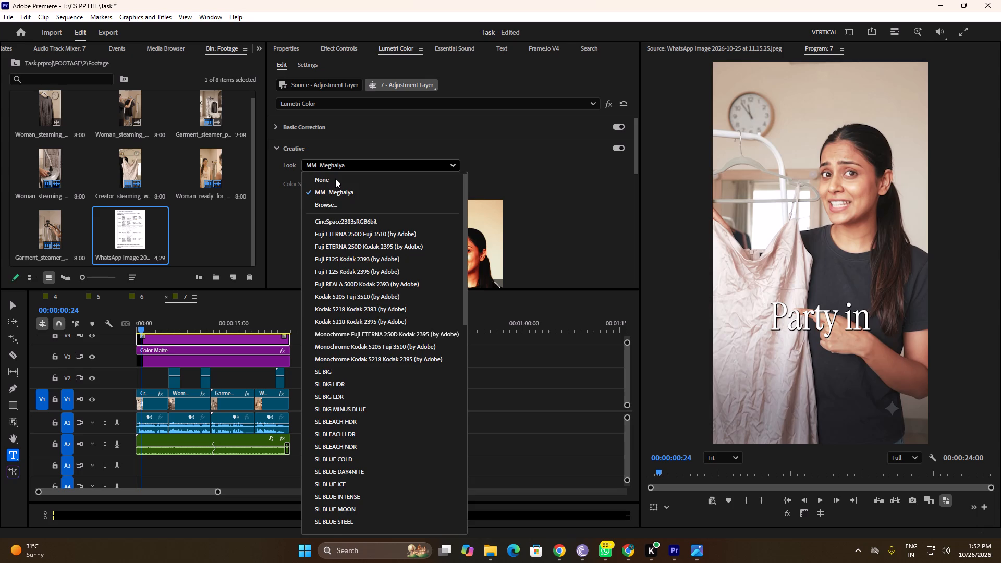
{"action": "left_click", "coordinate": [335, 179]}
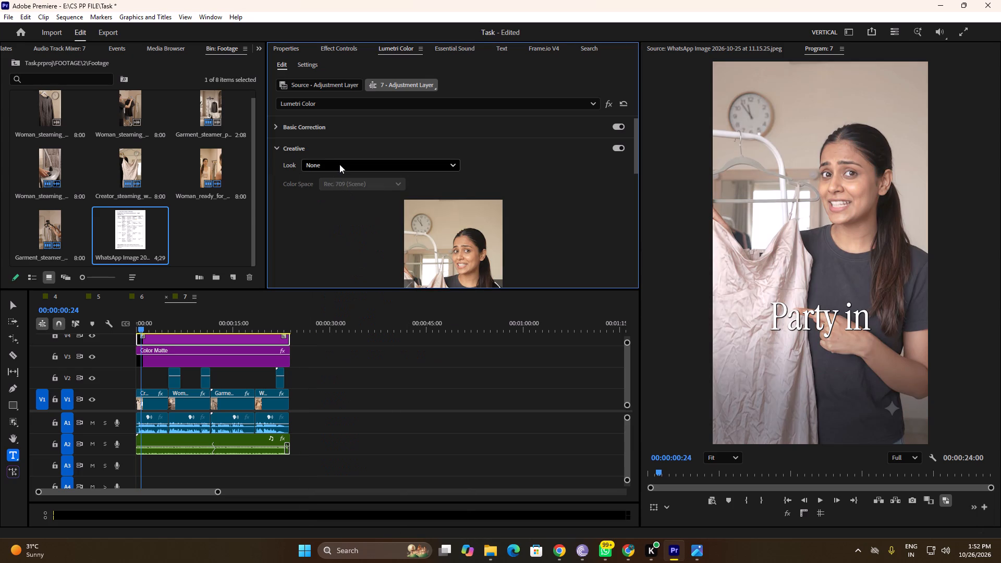
Load the 03_Crisp Colors.cube LUT from the LUT resources in 02.Editing assets on drive F as the Adjustment Layer's Creative look.
{"action": "left_click", "coordinate": [339, 164]}
{"action": "left_click", "coordinate": [356, 207]}
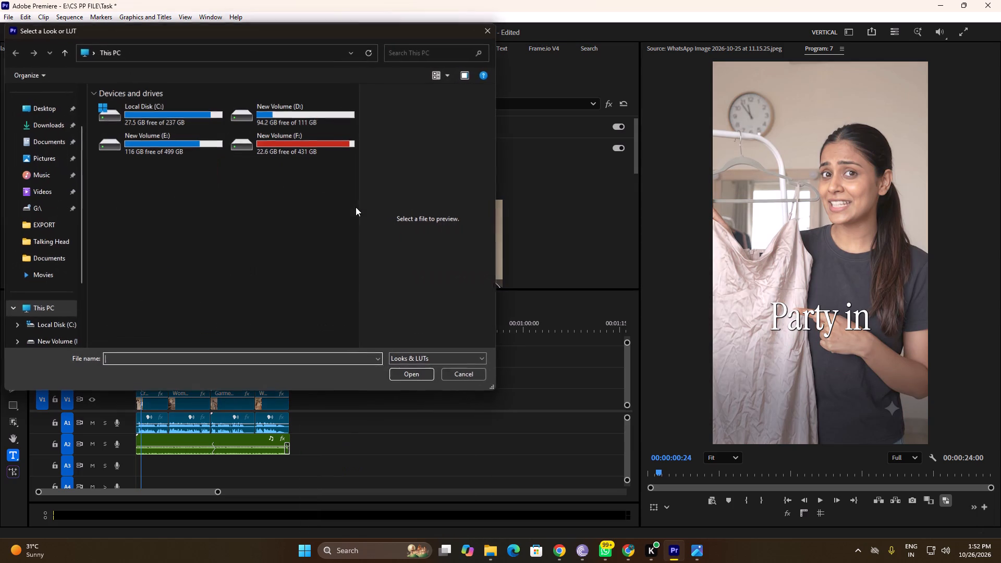
{"action": "double_click", "coordinate": [277, 151]}
{"action": "double_click", "coordinate": [138, 115]}
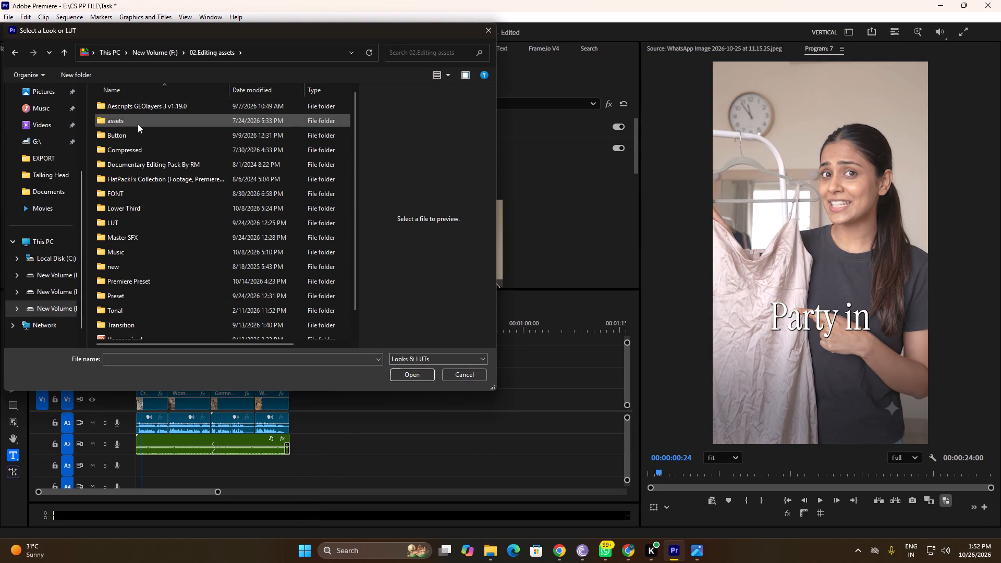
{"action": "double_click", "coordinate": [145, 219]}
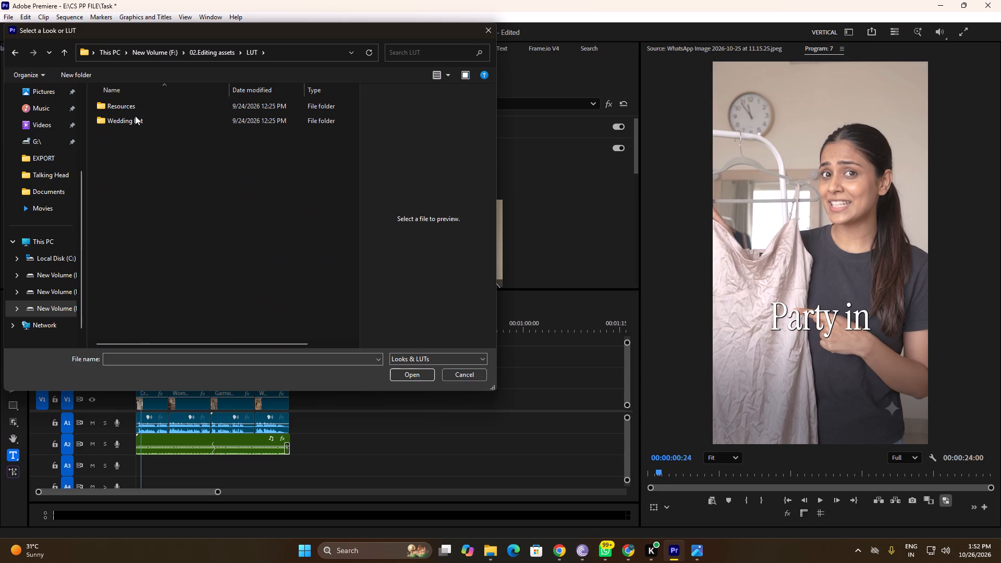
{"action": "double_click", "coordinate": [137, 108]}
{"action": "double_click", "coordinate": [137, 108]}
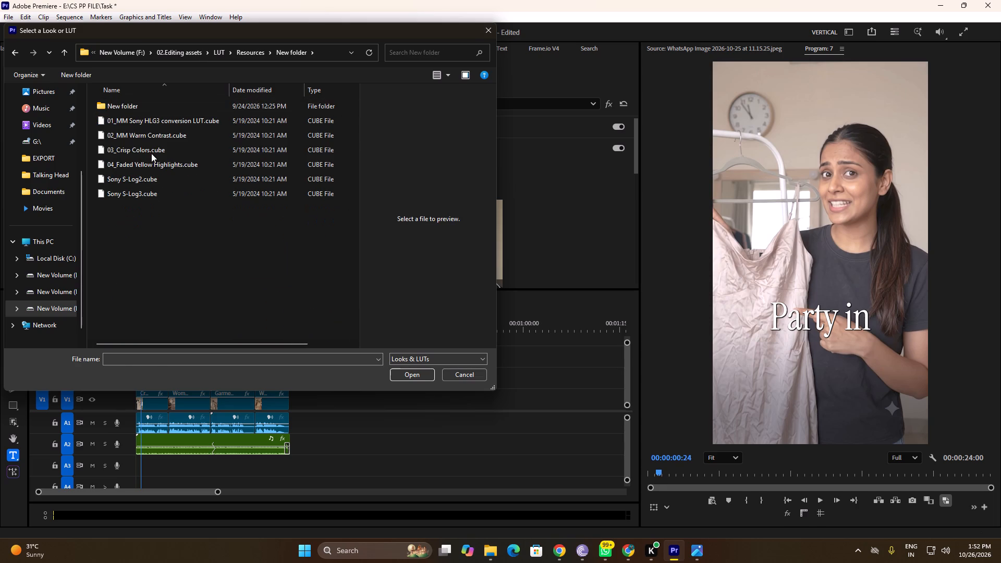
{"action": "left_click", "coordinate": [151, 153]}
{"action": "left_click", "coordinate": [417, 374]}
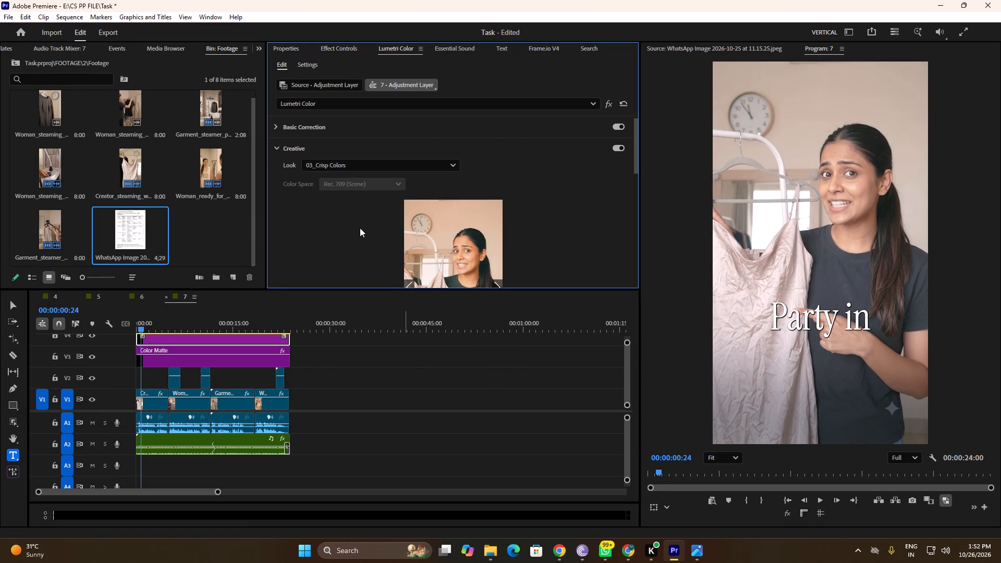
Set the intensity of the Adjustment Layer's 03_Crisp Colors look to about 50.9.
{"action": "scroll", "coordinate": [359, 227], "scroll_direction": "down", "scroll_amount": 5}
{"action": "scroll", "coordinate": [359, 229], "scroll_direction": "up", "scroll_amount": 6}
{"action": "scroll", "coordinate": [359, 229], "scroll_direction": "down", "scroll_amount": 16}
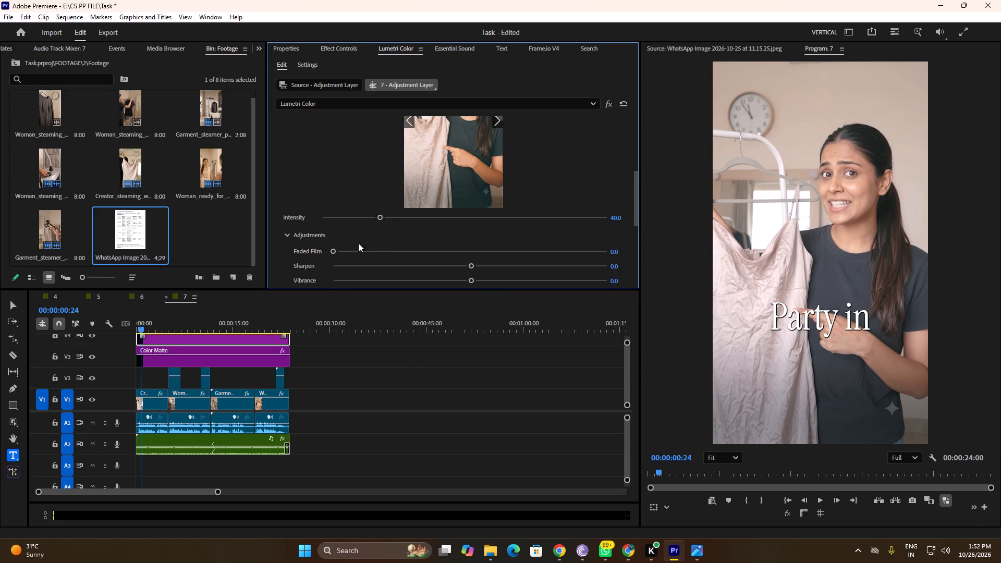
{"action": "left_click_drag", "start_coordinate": [380, 217], "coordinate": [488, 222]}
{"action": "left_click_drag", "start_coordinate": [488, 222], "coordinate": [413, 222]}
{"action": "left_click_drag", "start_coordinate": [489, 216], "coordinate": [394, 213]}
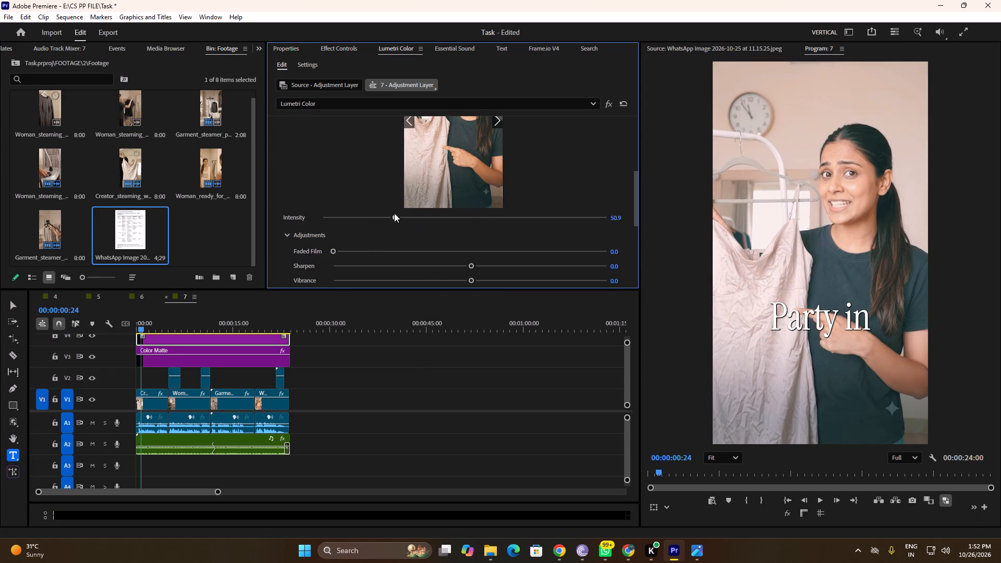
{"action": "left_click_drag", "start_coordinate": [394, 213], "coordinate": [394, 213]}
{"action": "scroll", "coordinate": [351, 189], "scroll_direction": "up", "scroll_amount": 20}
{"action": "scroll", "coordinate": [351, 189], "scroll_direction": "up", "scroll_amount": 6}
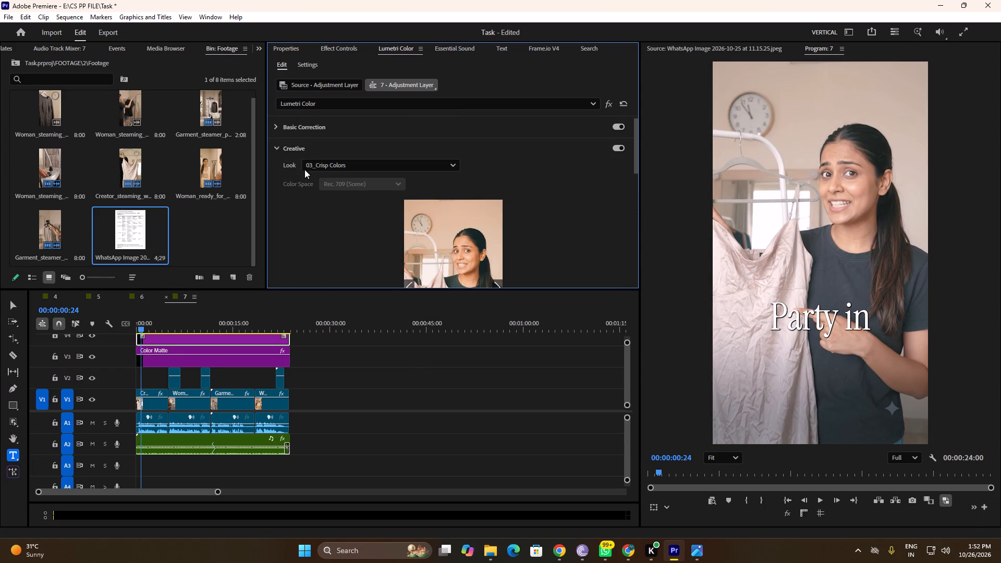
{"action": "left_click", "coordinate": [279, 152]}
Reset the Adjustment Layer's Basic Correction and reapply the Lumetri Auto correction.
{"action": "left_click", "coordinate": [276, 129]}
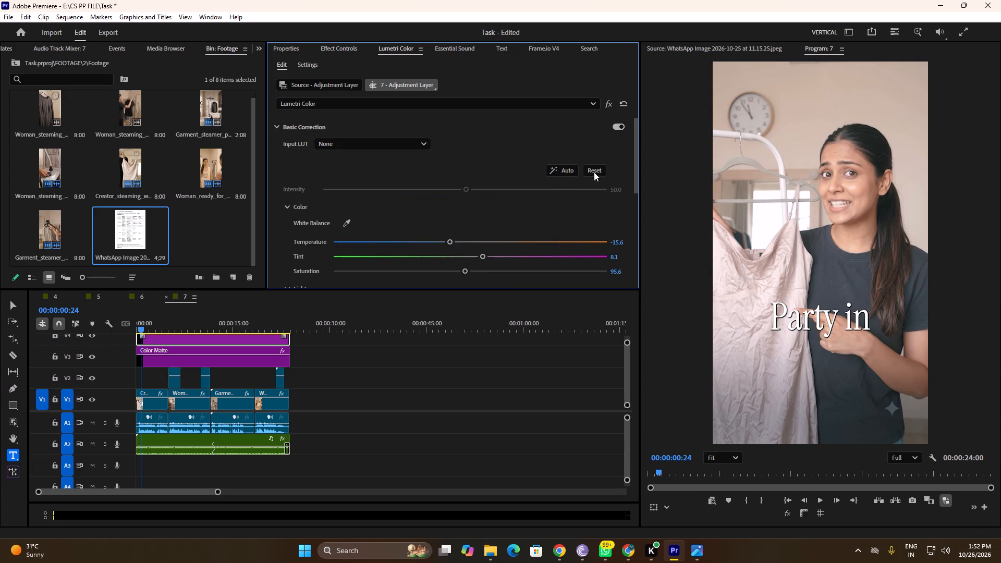
{"action": "left_click", "coordinate": [603, 173]}
{"action": "left_click", "coordinate": [560, 169]}
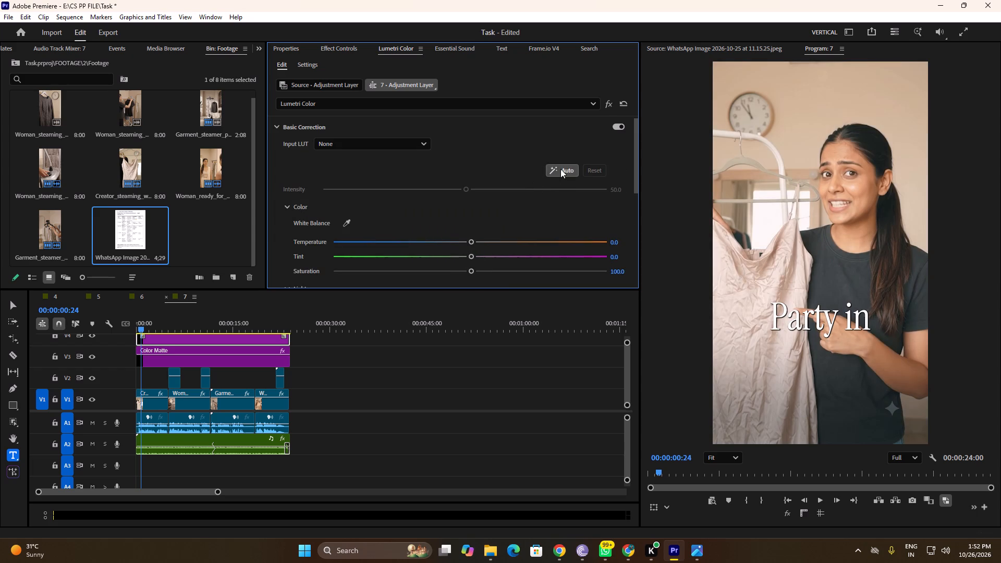
Play the graded ad from the start and recheck the cut to the product close-up around 00:00:05:00.
{"action": "left_click_drag", "start_coordinate": [140, 329], "coordinate": [94, 325]}
{"action": "key", "text": "space"}
{"action": "scroll", "coordinate": [172, 353], "scroll_direction": "up", "scroll_amount": 15, "text": "alt"}
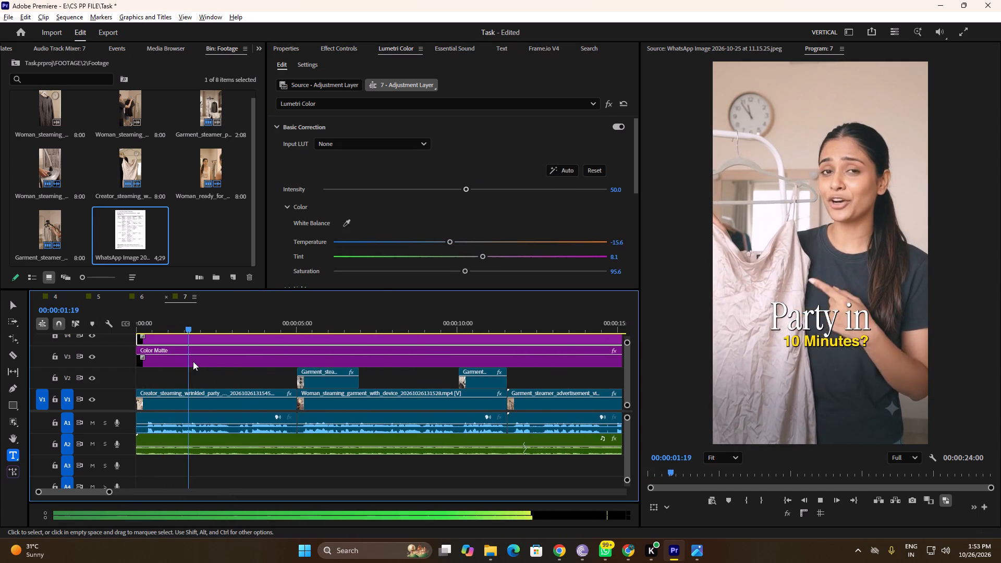
{"action": "scroll", "coordinate": [235, 363], "scroll_direction": "down", "scroll_amount": 5, "text": "alt"}
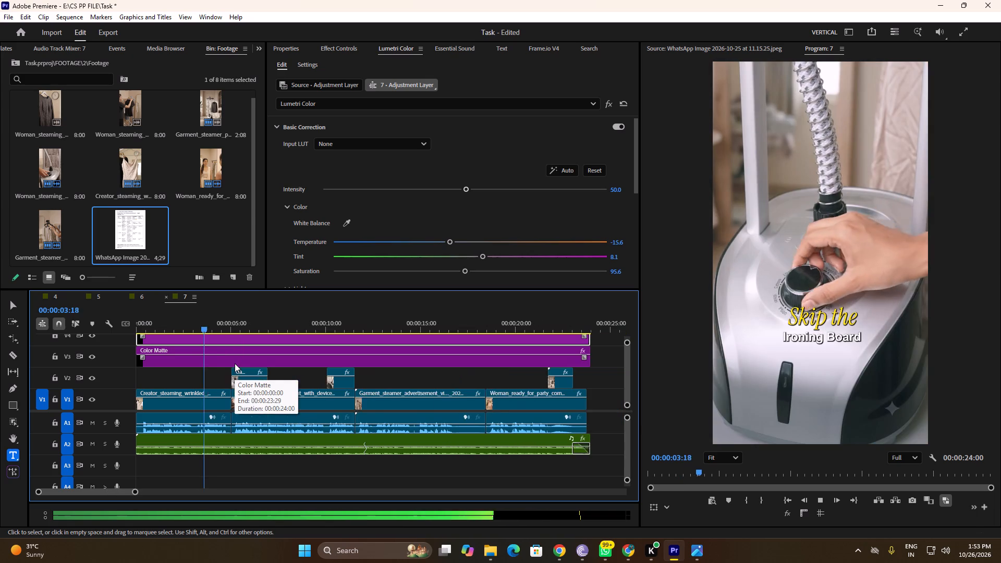
{"action": "scroll", "coordinate": [235, 363], "scroll_direction": "down", "scroll_amount": 4, "text": "alt"}
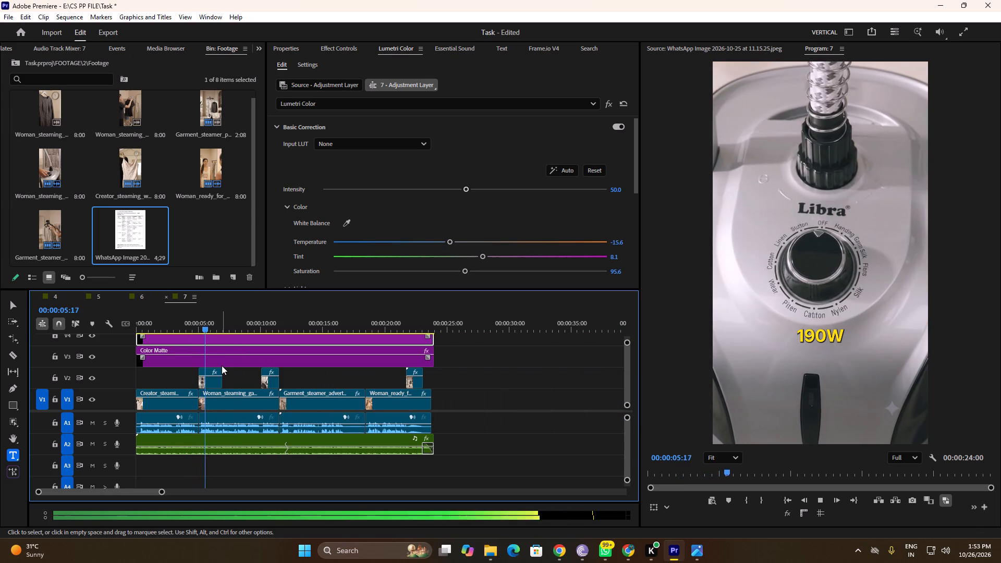
{"action": "key", "text": "space"}
{"action": "left_click_drag", "start_coordinate": [206, 320], "coordinate": [190, 320]}
{"action": "key", "text": "space"}
{"action": "scroll", "coordinate": [190, 325], "scroll_direction": "up", "scroll_amount": 15, "text": "alt"}
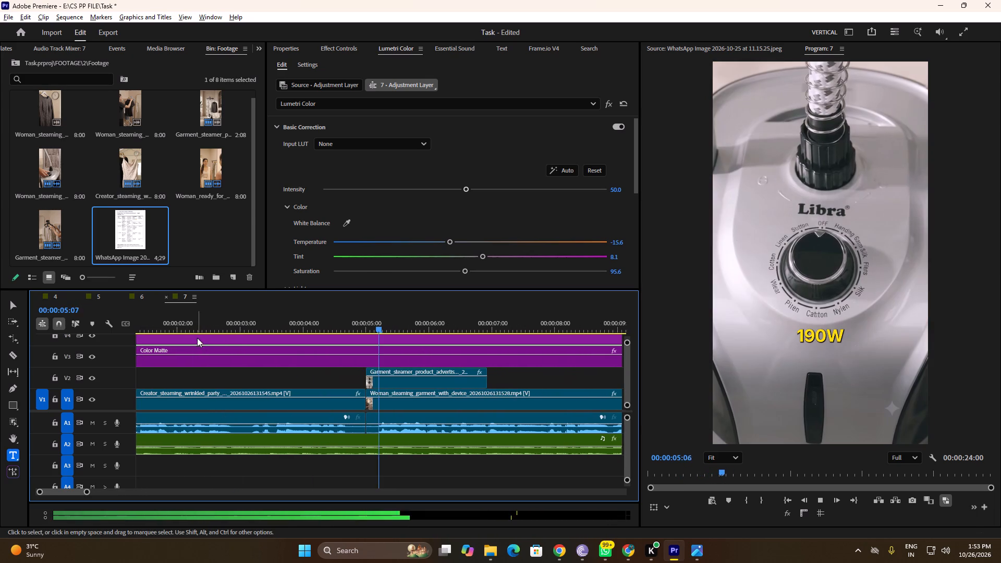
{"action": "key", "text": "space"}
Rate-stretch the first V2 steamer product clip so its start extends back to just before 00:00:04:28.
{"action": "left_click_drag", "start_coordinate": [372, 324], "coordinate": [358, 323]}
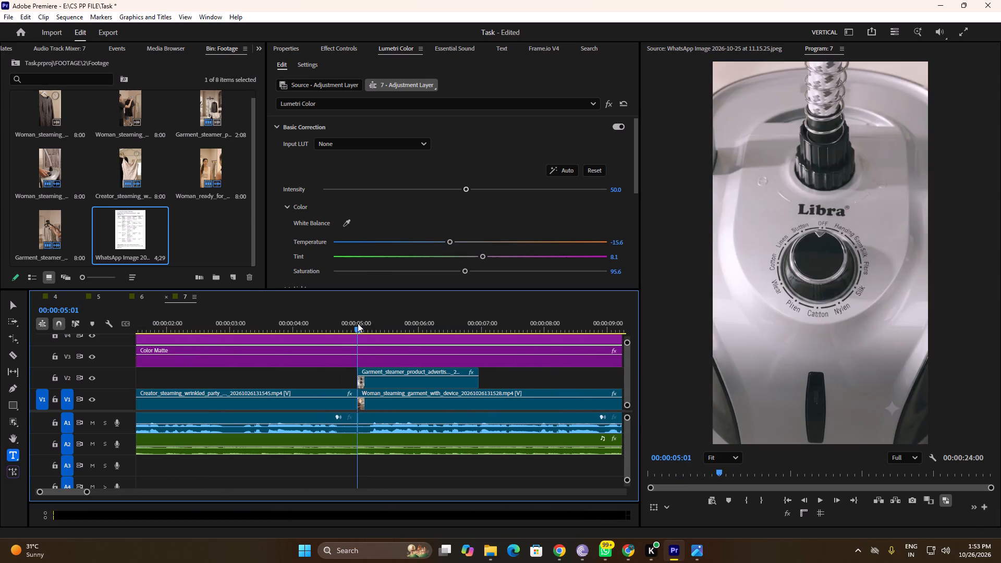
{"action": "left_click_drag", "start_coordinate": [358, 323], "coordinate": [352, 323]}
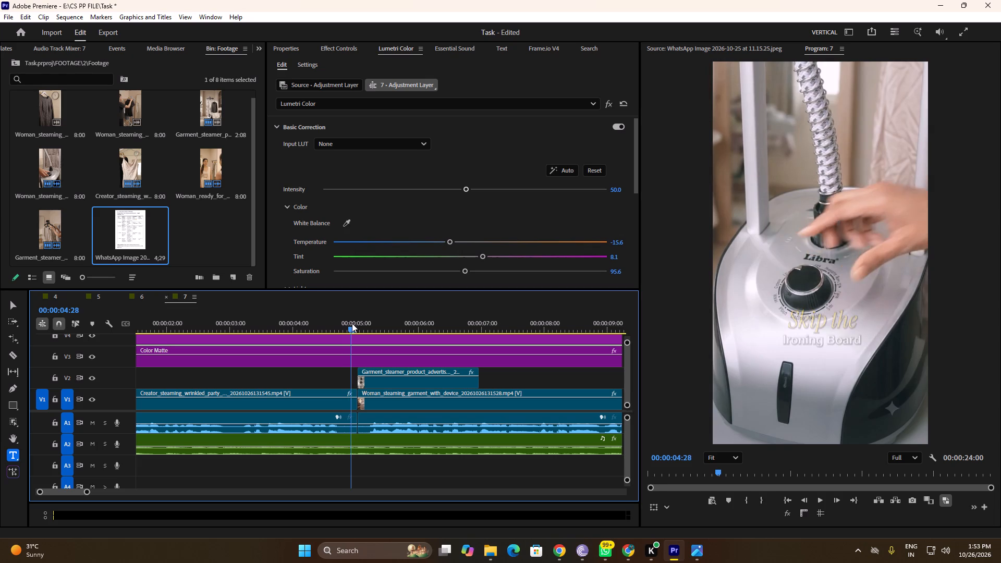
{"action": "left_click_drag", "start_coordinate": [352, 323], "coordinate": [352, 323]}
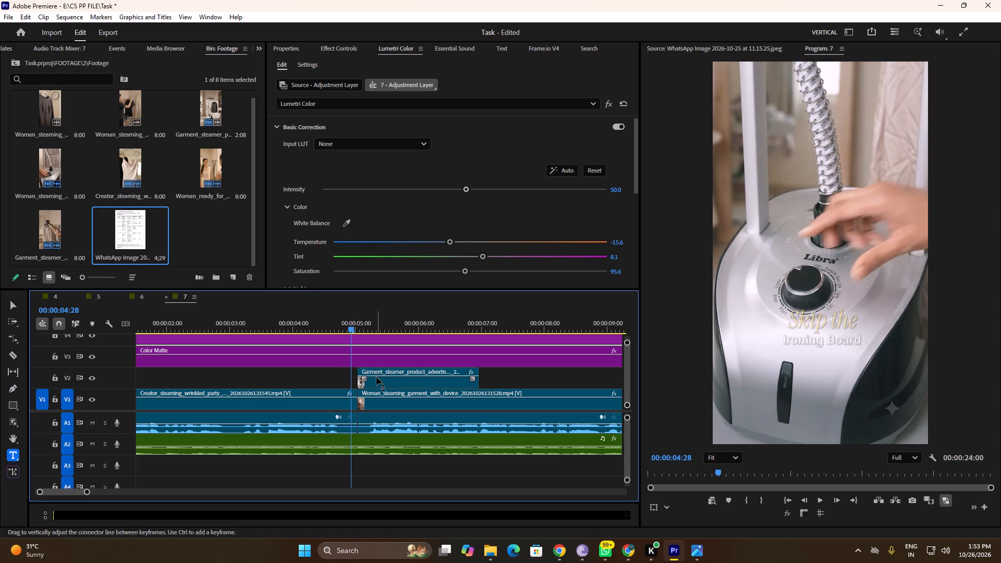
{"action": "key", "text": "r"}
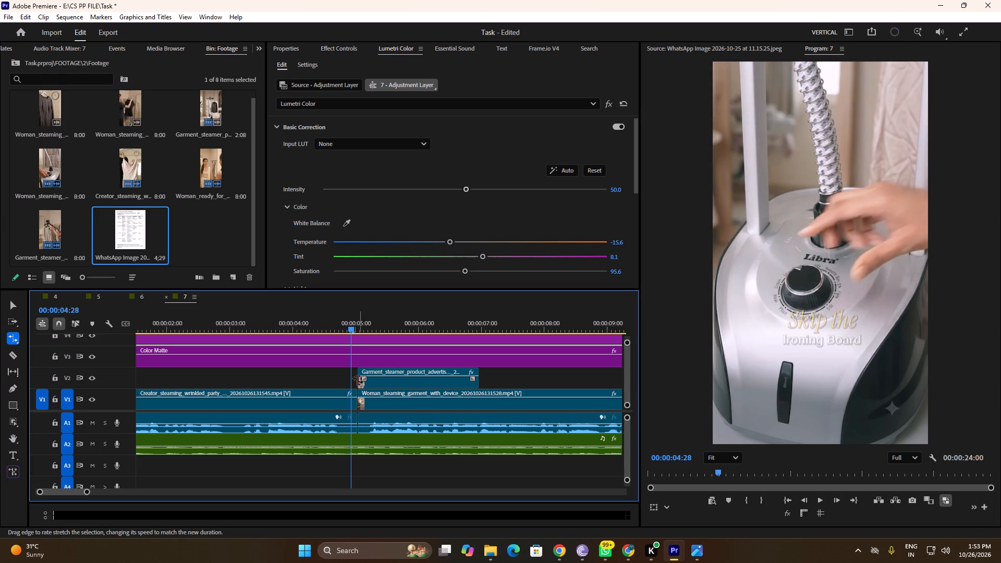
{"action": "left_click_drag", "start_coordinate": [357, 380], "coordinate": [347, 380]}
{"action": "left_click", "coordinate": [366, 380]}
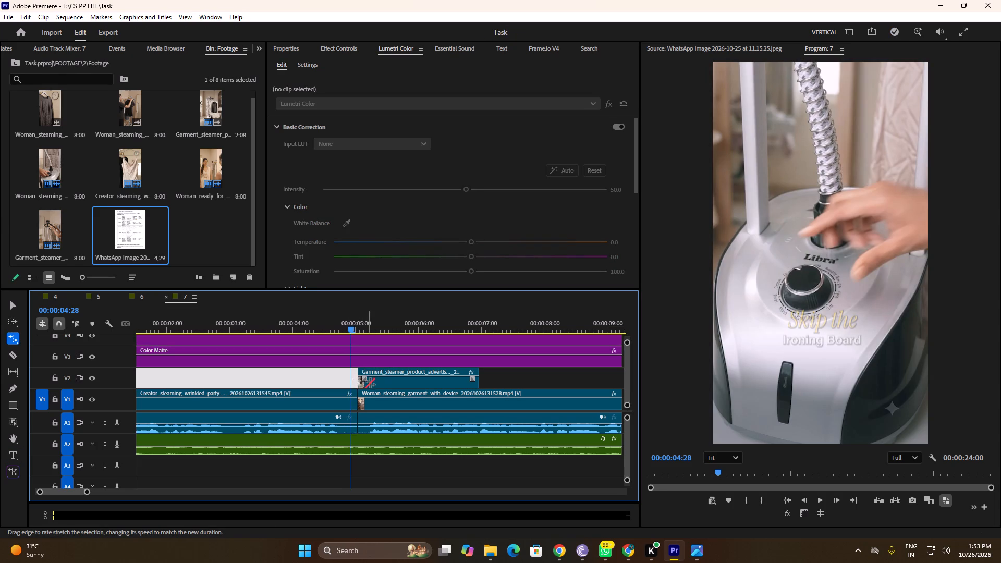
{"action": "left_click", "coordinate": [375, 381]}
{"action": "left_click_drag", "start_coordinate": [358, 381], "coordinate": [347, 381]}
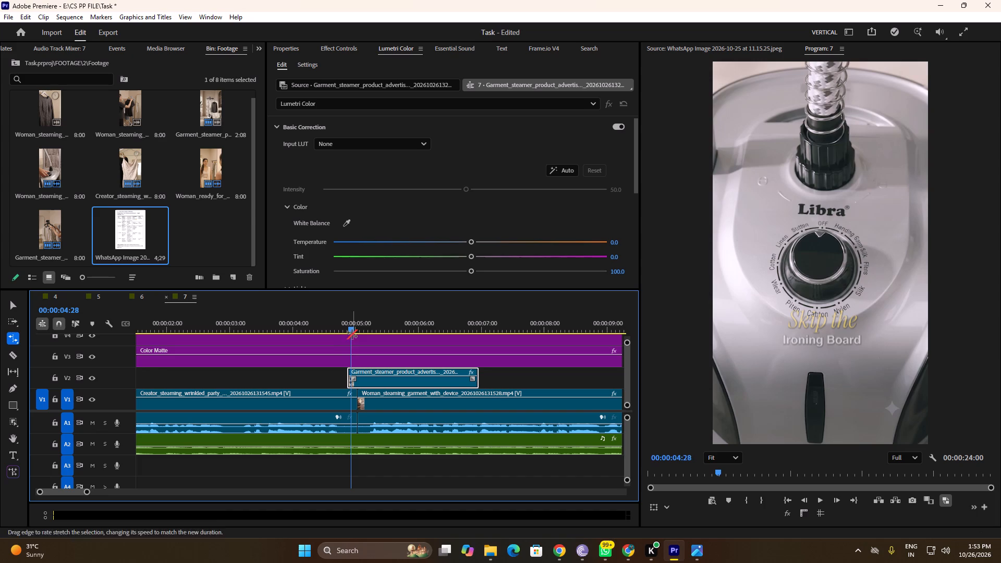
Play back the transition into the stretched V2 product clip to check its timing against the titles.
{"action": "left_click_drag", "start_coordinate": [352, 334], "coordinate": [328, 334]}
{"action": "left_click_drag", "start_coordinate": [346, 326], "coordinate": [319, 327]}
{"action": "key", "text": "space"}
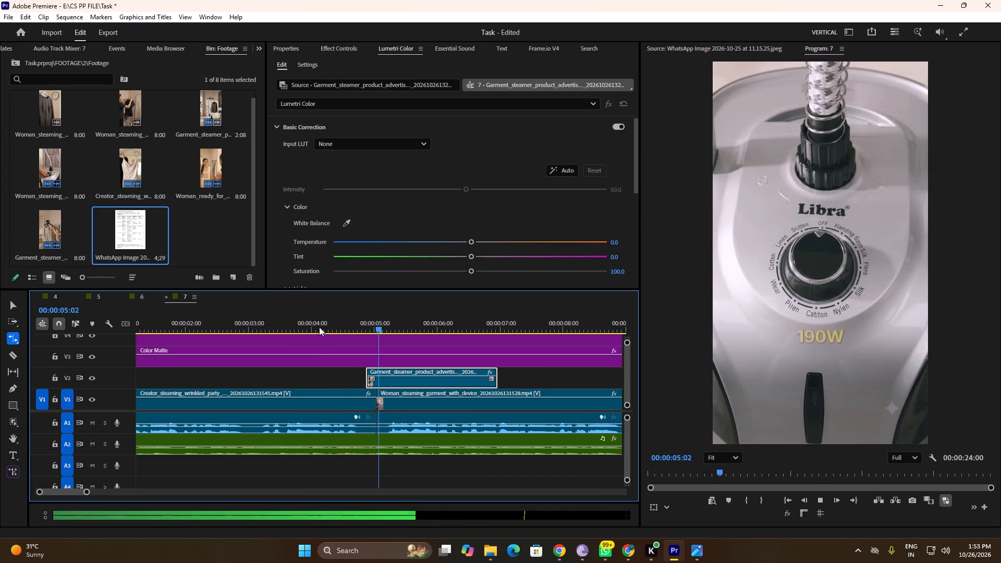
{"action": "key", "text": "space"}
{"action": "left_click_drag", "start_coordinate": [378, 333], "coordinate": [345, 332]}
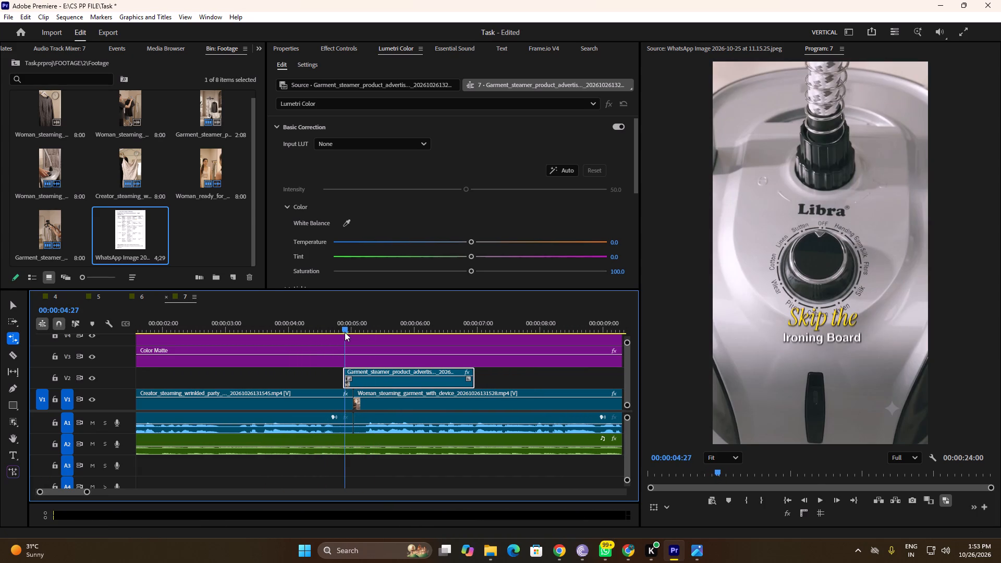
{"action": "left_click_drag", "start_coordinate": [345, 332], "coordinate": [323, 333]}
{"action": "key", "text": "space"}
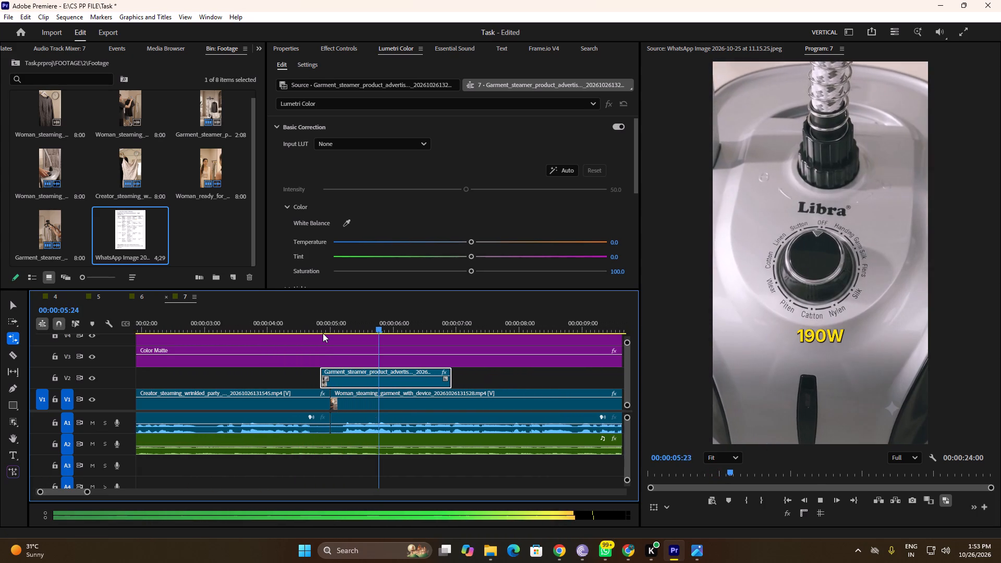
{"action": "key", "text": "space"}
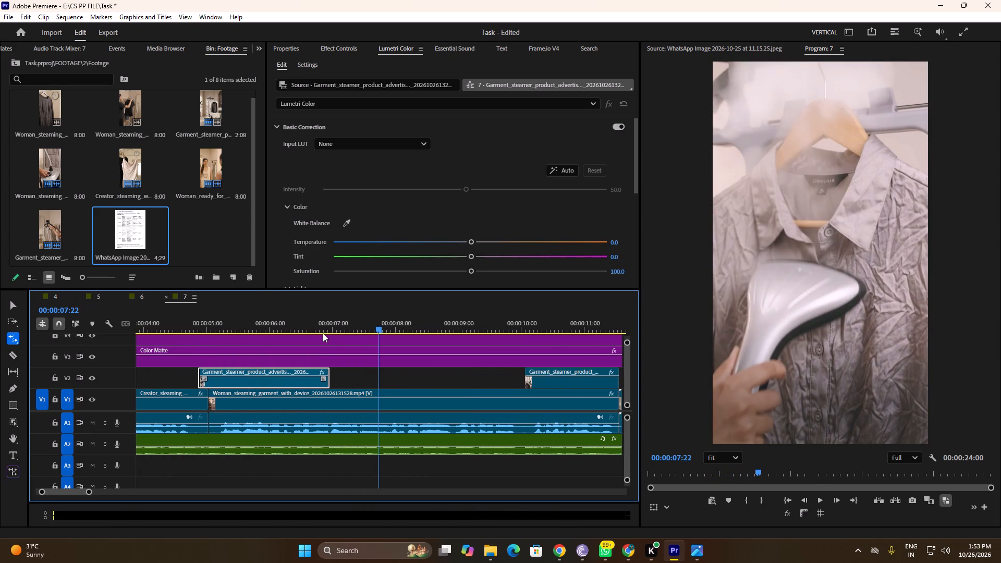
Save the project.
{"action": "key", "text": "ctrl+s"}
{"action": "key", "text": "ctrl+s"}
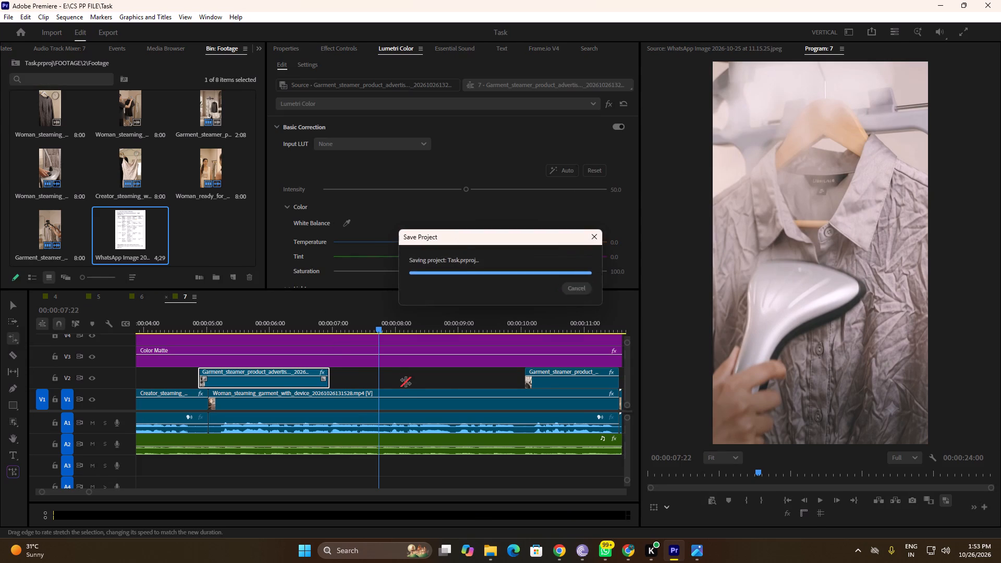
Review the ad's playback from 00:00:07:22 through the Continuous Steam and Smooth title sections.
{"action": "scroll", "coordinate": [403, 397], "scroll_direction": "down", "scroll_amount": 9, "text": "alt"}
{"action": "key", "text": "v"}
{"action": "scroll", "coordinate": [389, 399], "scroll_direction": "down", "scroll_amount": 11, "text": "alt"}
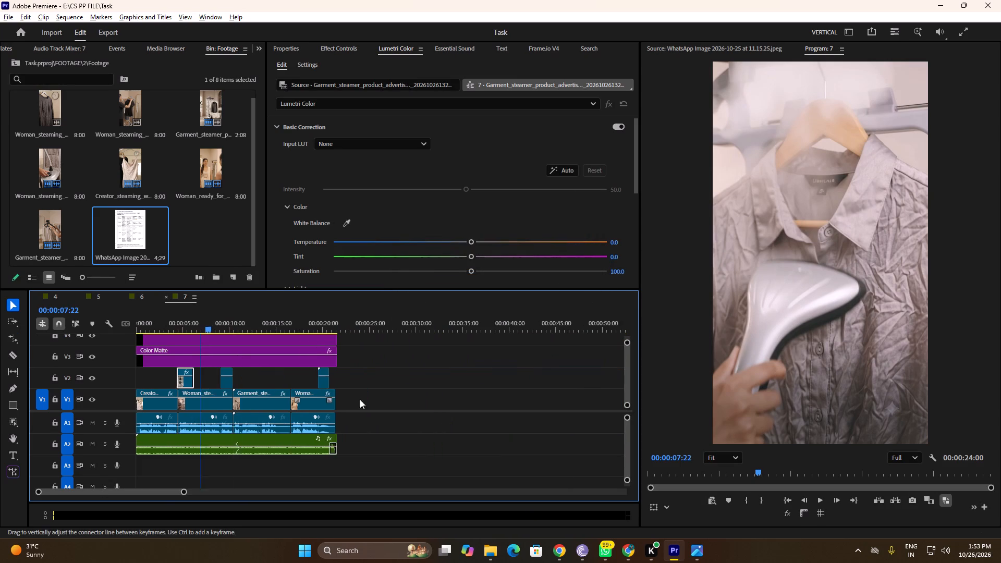
{"action": "key", "text": "space"}
{"action": "scroll", "coordinate": [190, 363], "scroll_direction": "up", "scroll_amount": 16, "text": "alt"}
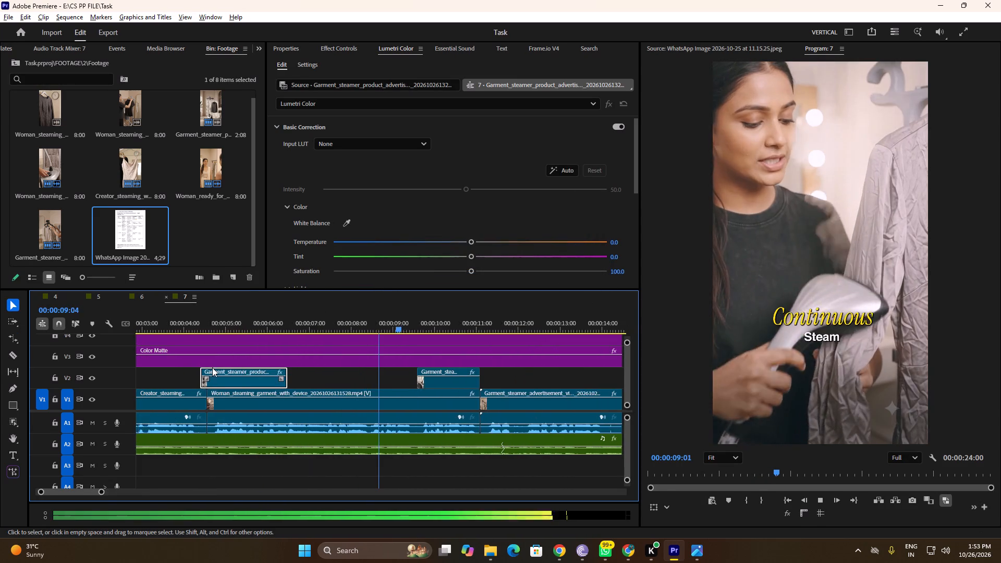
{"action": "scroll", "coordinate": [215, 369], "scroll_direction": "up", "scroll_amount": 4, "text": "alt"}
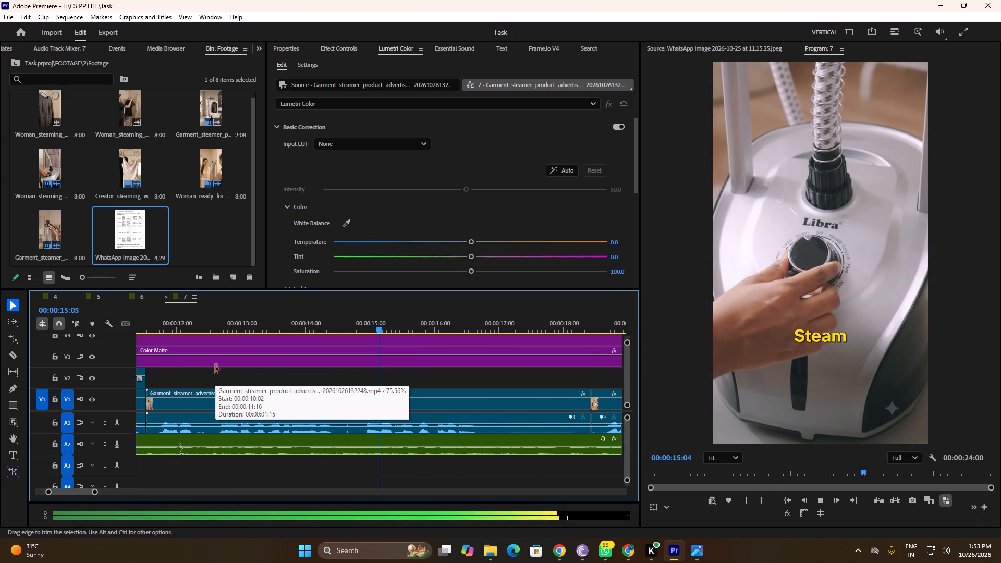
{"action": "scroll", "coordinate": [443, 399], "scroll_direction": "down", "scroll_amount": 14, "text": "alt"}
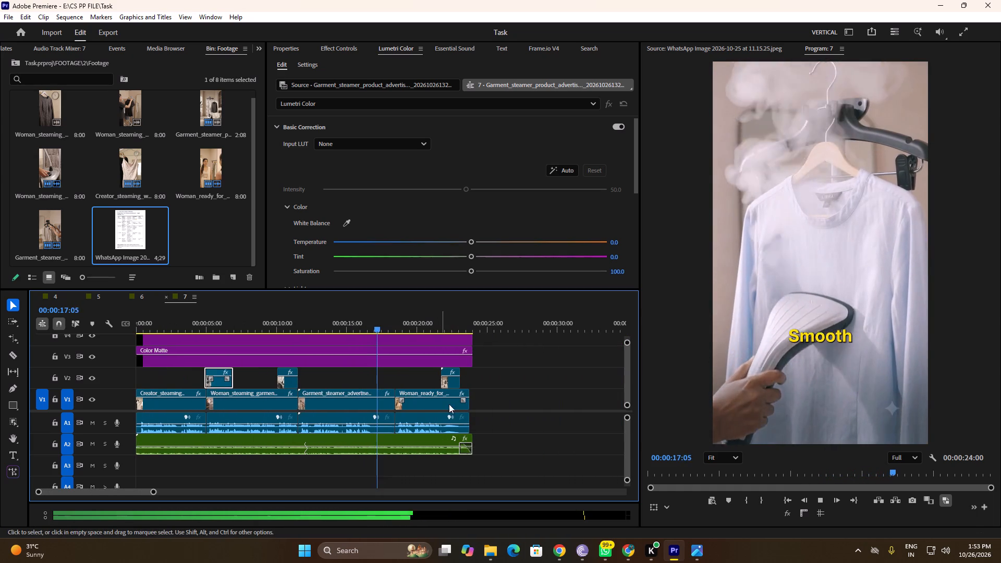
{"action": "key", "text": "space"}
Apply the Gemini Zoom preset to all footage clips on V1 and V2.
{"action": "left_click_drag", "start_coordinate": [521, 383], "coordinate": [80, 406]}
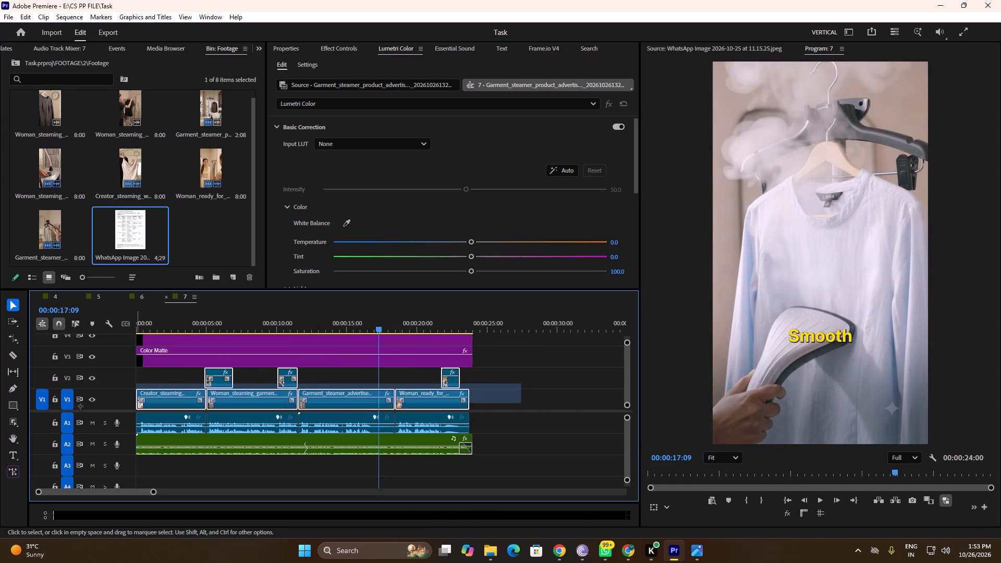
{"action": "left_click_drag", "start_coordinate": [80, 406], "coordinate": [75, 409]}
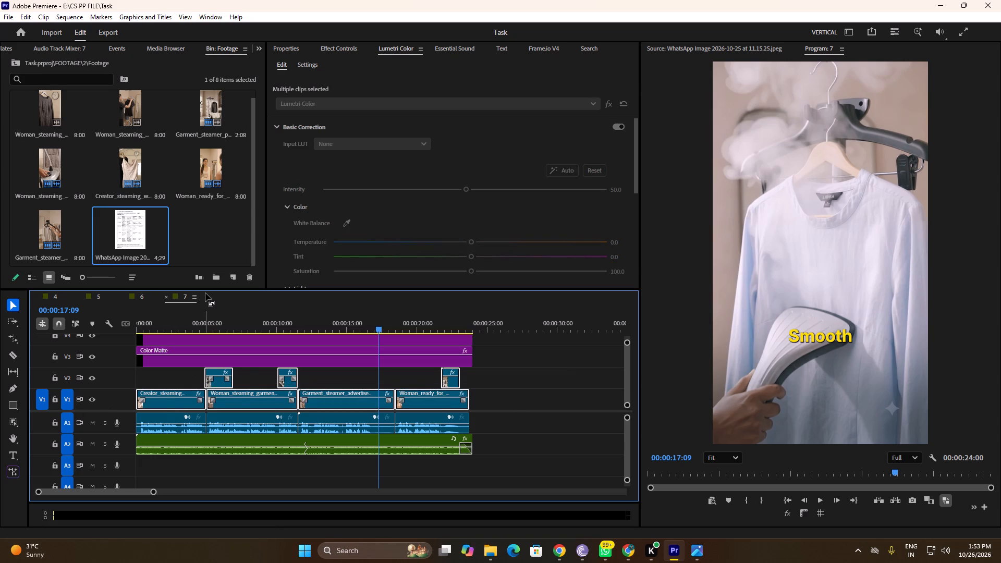
{"action": "key", "text": "shift+ampersand"}
{"action": "left_click", "coordinate": [61, 64]}
{"action": "type", "text": "gem"}
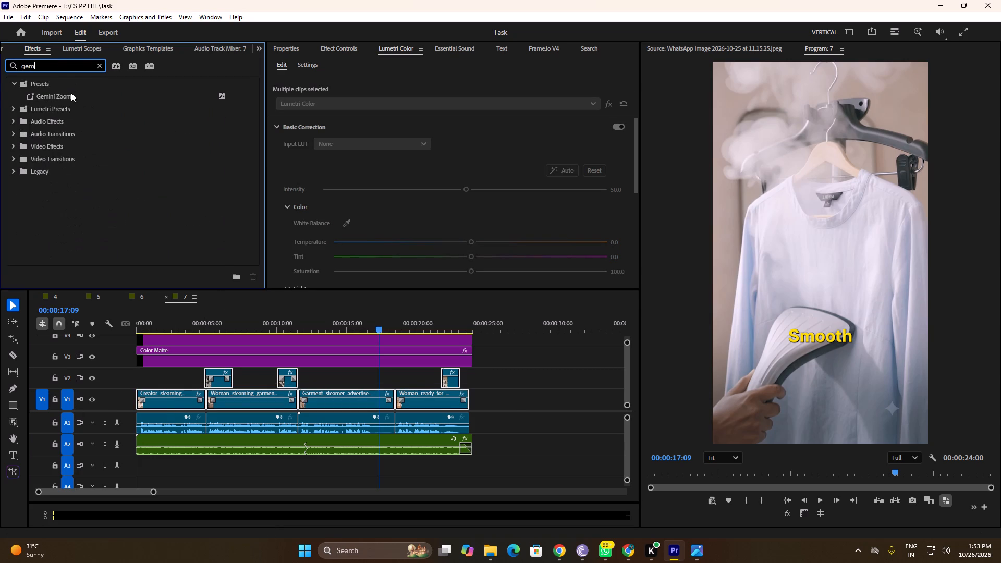
{"action": "left_click_drag", "start_coordinate": [70, 93], "coordinate": [179, 398]}
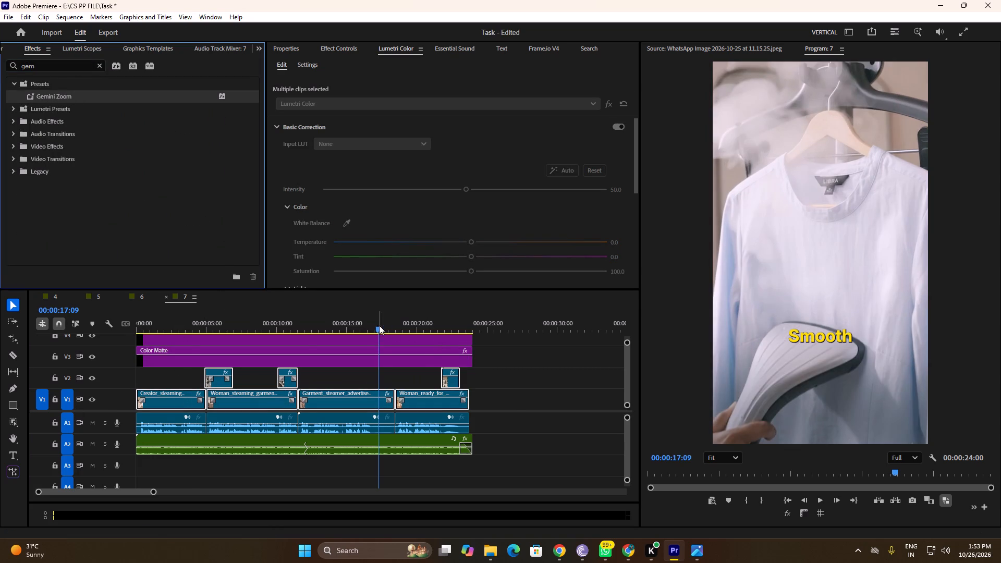
Play back the whole ad from the start to check the zoom on every clip.
{"action": "left_click_drag", "start_coordinate": [379, 325], "coordinate": [0, 313]}
{"action": "key", "text": "space"}
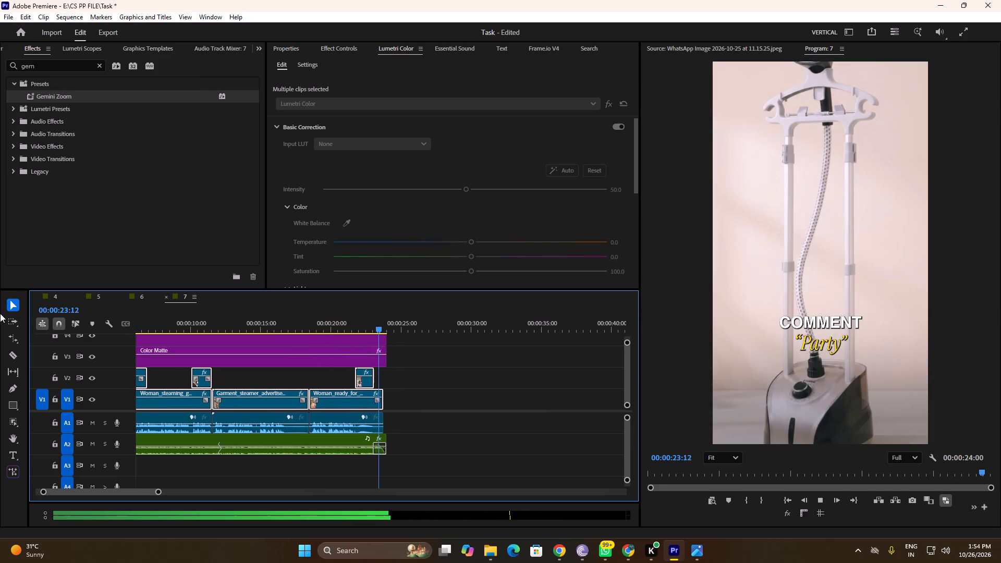
{"action": "key", "text": "space"}
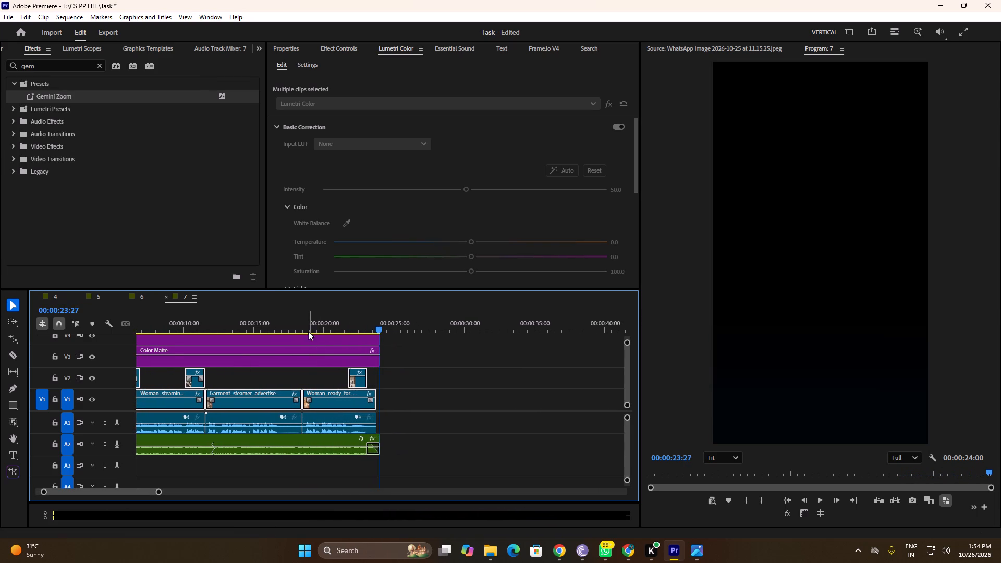
Examine the closing section around the last V2 product clip and the COMMENT "Party" titles, from about 00:00:21:20 to 00:00:23:18.
{"action": "left_click_drag", "start_coordinate": [382, 322], "coordinate": [348, 324]}
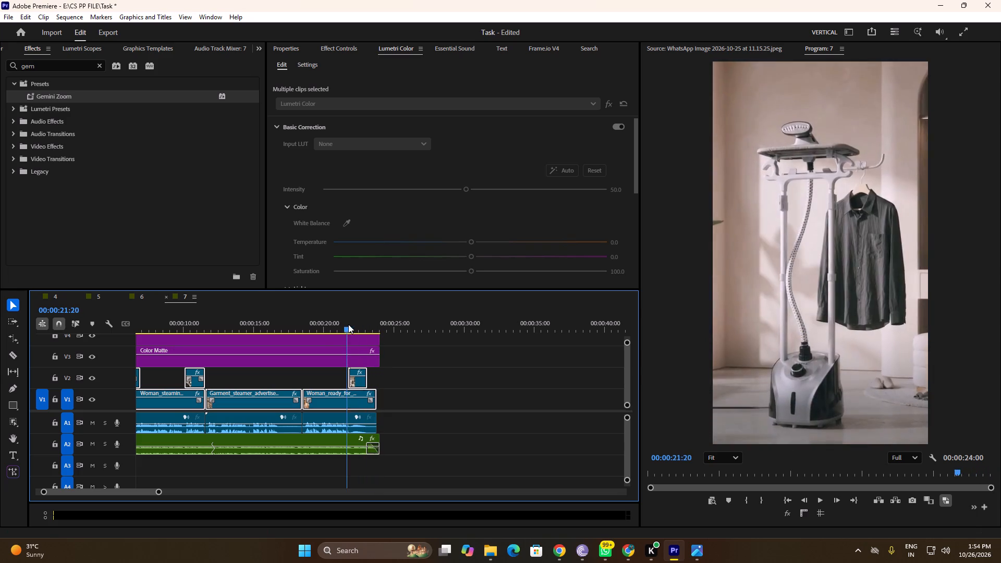
{"action": "left_click_drag", "start_coordinate": [348, 324], "coordinate": [374, 325]}
{"action": "scroll", "coordinate": [375, 325], "scroll_direction": "up", "scroll_amount": 17, "text": "alt"}
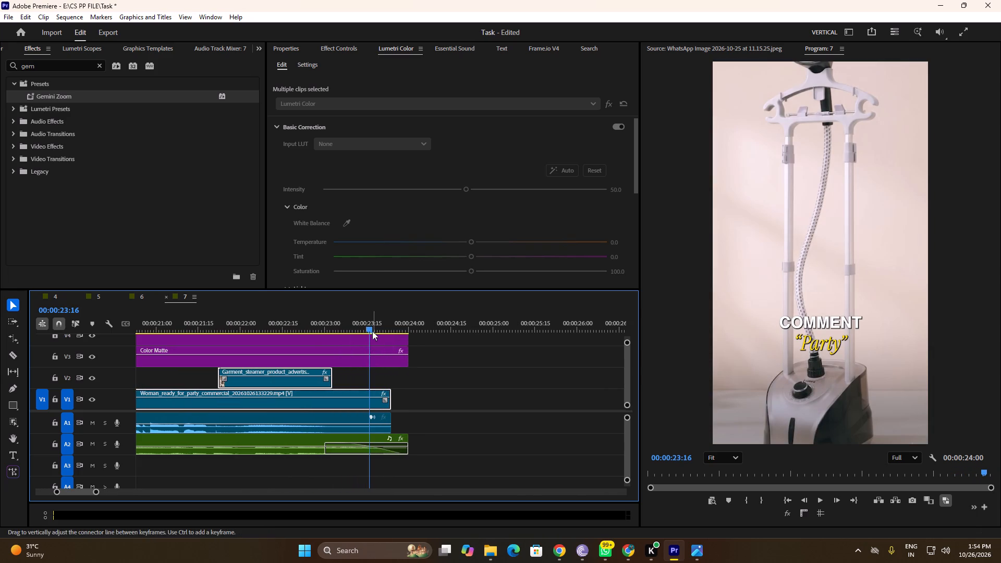
{"action": "left_click_drag", "start_coordinate": [369, 327], "coordinate": [342, 327]}
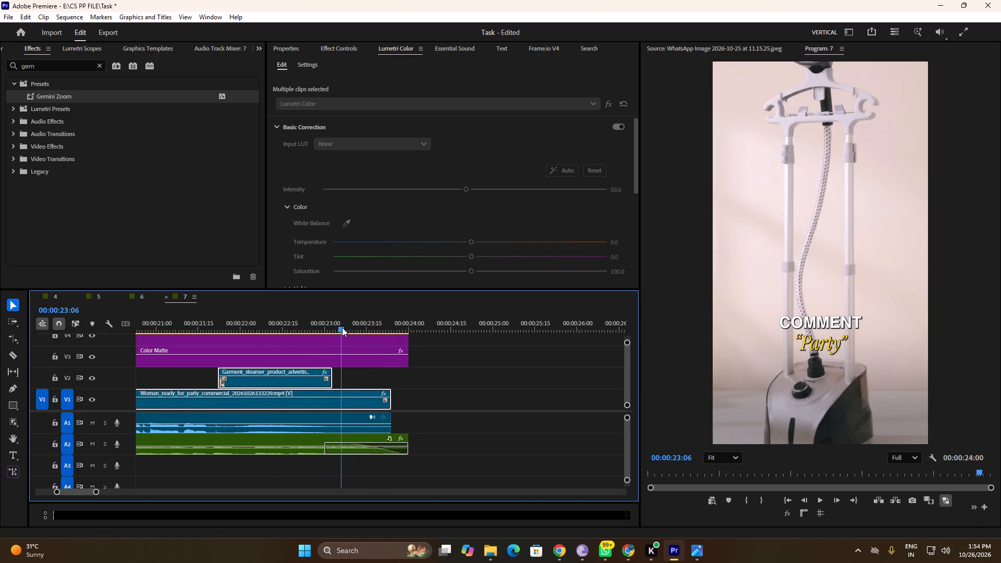
{"action": "left_click_drag", "start_coordinate": [342, 327], "coordinate": [294, 339]}
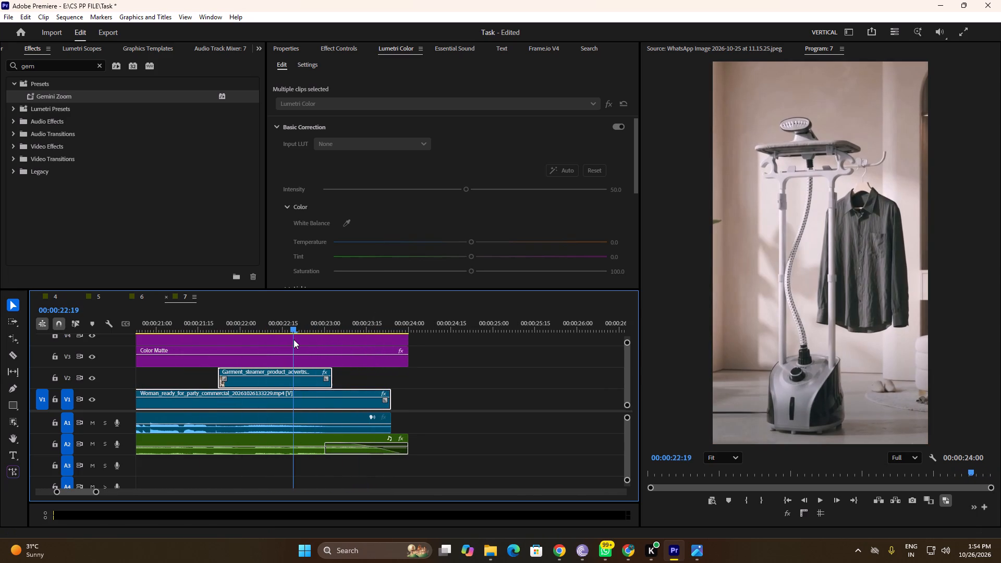
{"action": "left_click_drag", "start_coordinate": [294, 339], "coordinate": [325, 344]}
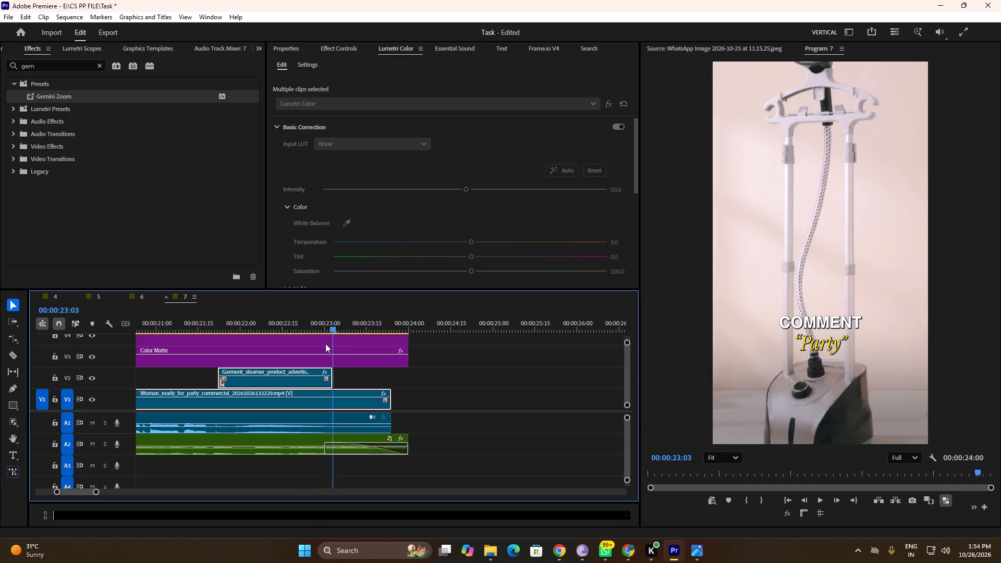
{"action": "left_click_drag", "start_coordinate": [325, 344], "coordinate": [297, 345]}
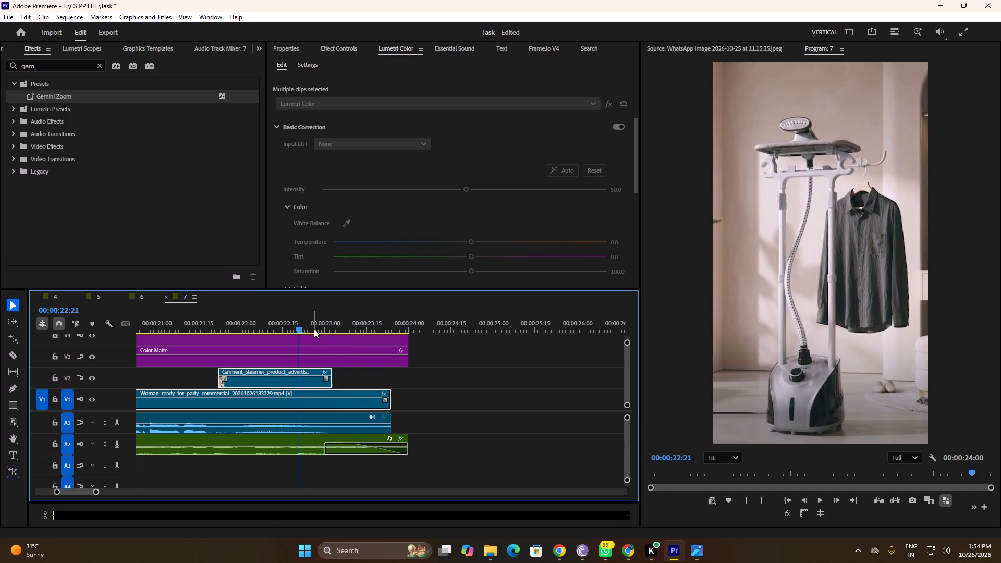
{"action": "left_click_drag", "start_coordinate": [314, 329], "coordinate": [375, 346]}
Split the last V1 clip at 00:00:23:04 and rate-stretch its tail segment to end at 00:00:24:09.
{"action": "key", "text": "r"}
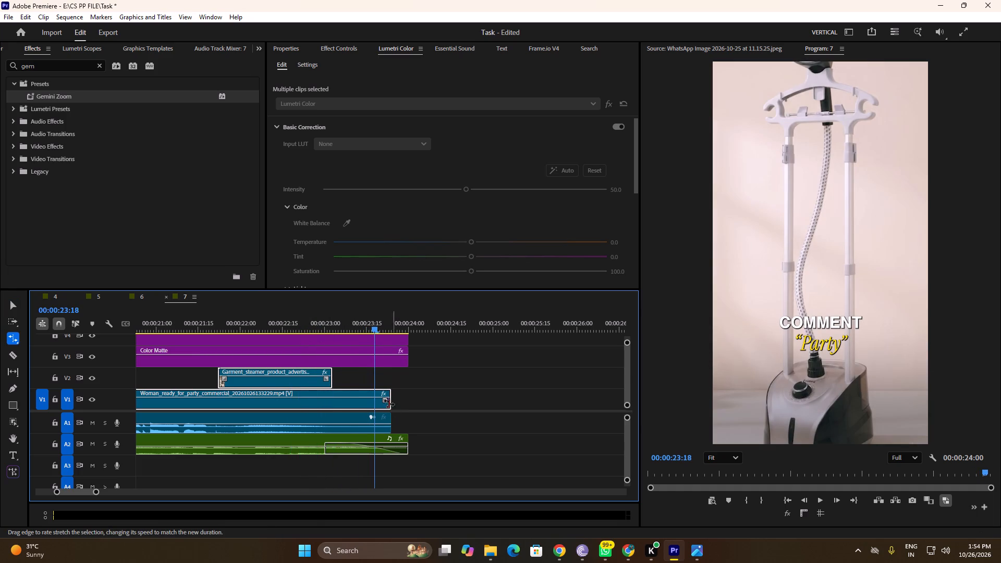
{"action": "left_click_drag", "start_coordinate": [375, 325], "coordinate": [335, 332]}
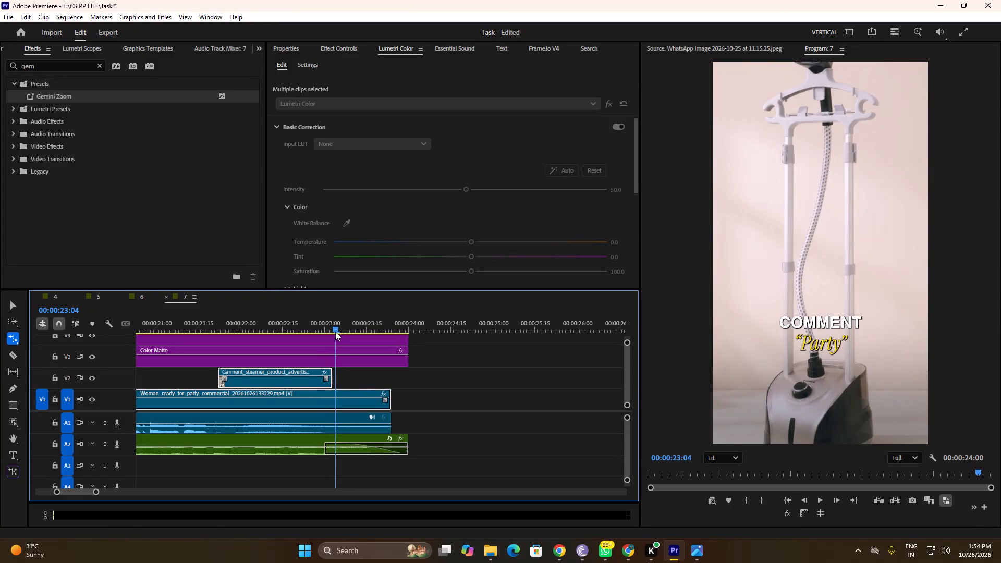
{"action": "left_click_drag", "start_coordinate": [335, 332], "coordinate": [335, 332]}
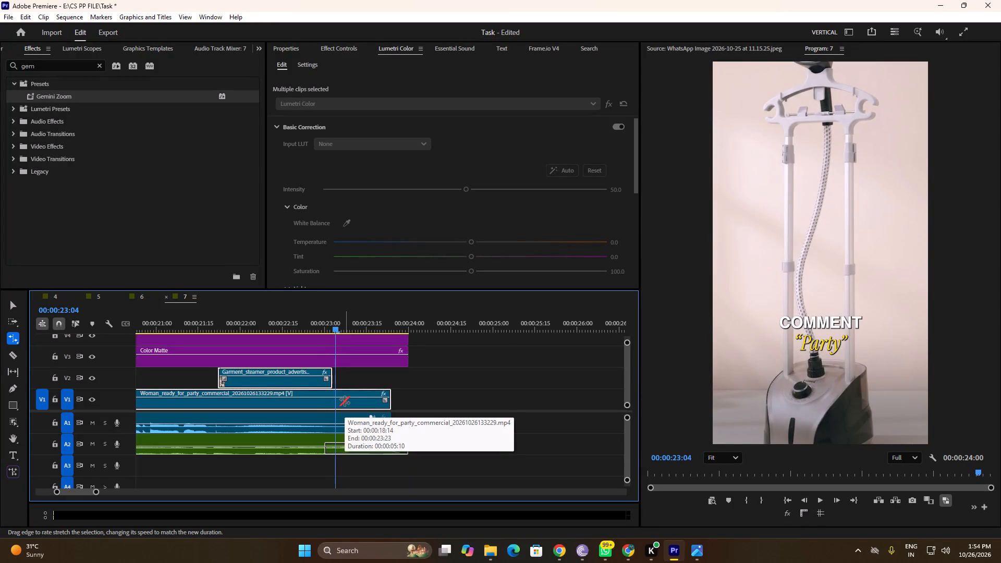
{"action": "key", "text": "ctrl+k"}
{"action": "left_click", "coordinate": [345, 401]}
{"action": "left_click", "coordinate": [381, 401]}
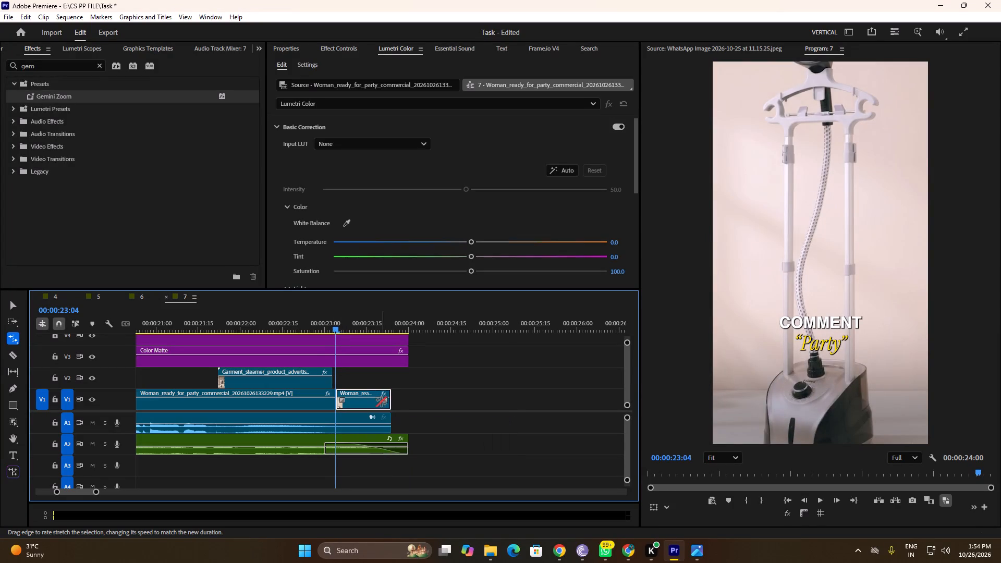
{"action": "left_click_drag", "start_coordinate": [392, 402], "coordinate": [433, 405]}
Play back the stretched closing segment on V1.
{"action": "key", "text": "space"}
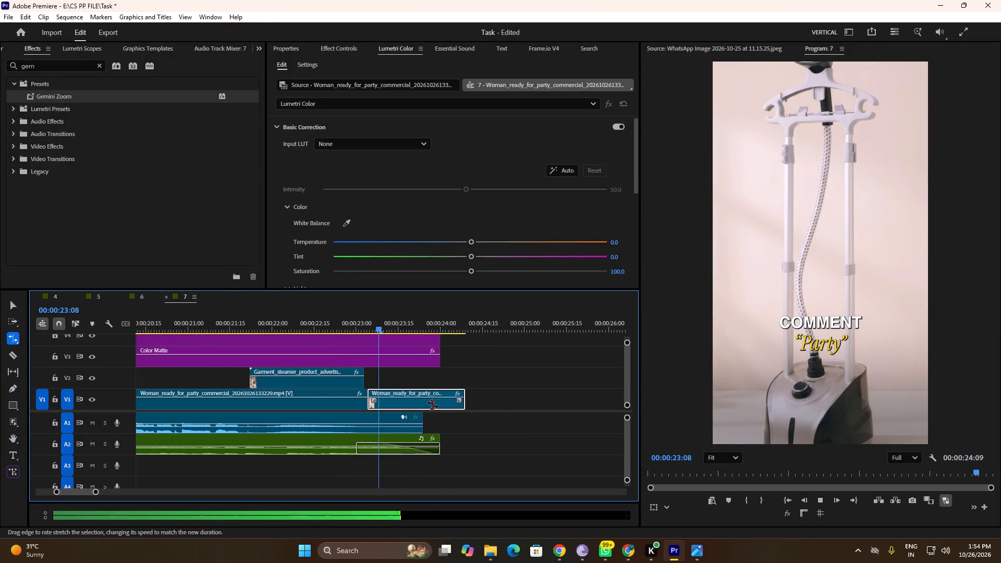
{"action": "key", "text": "space"}
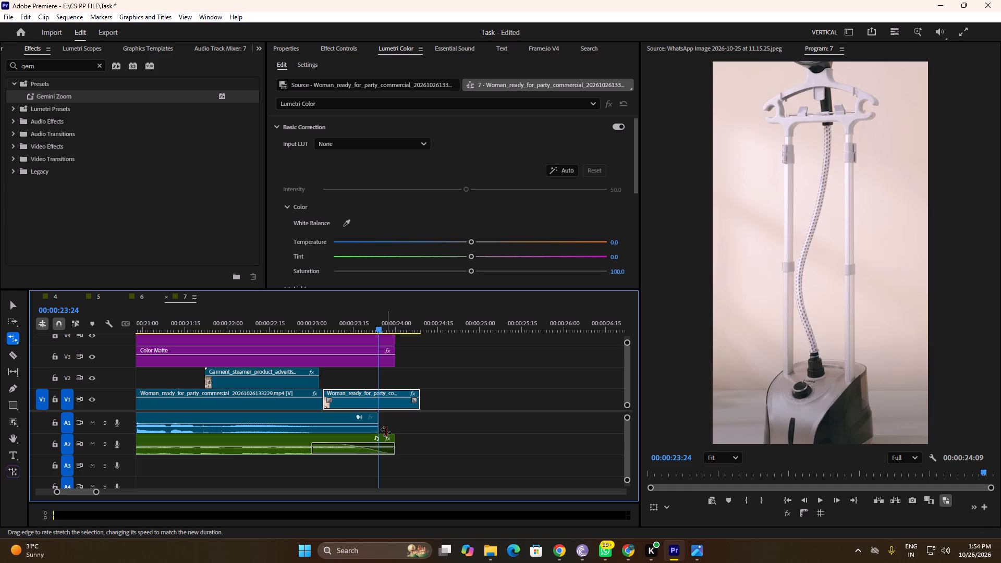
Extend the end of the A2 music clip to 00:00:24:12, slightly past the last V1 segment.
{"action": "key", "text": "b"}
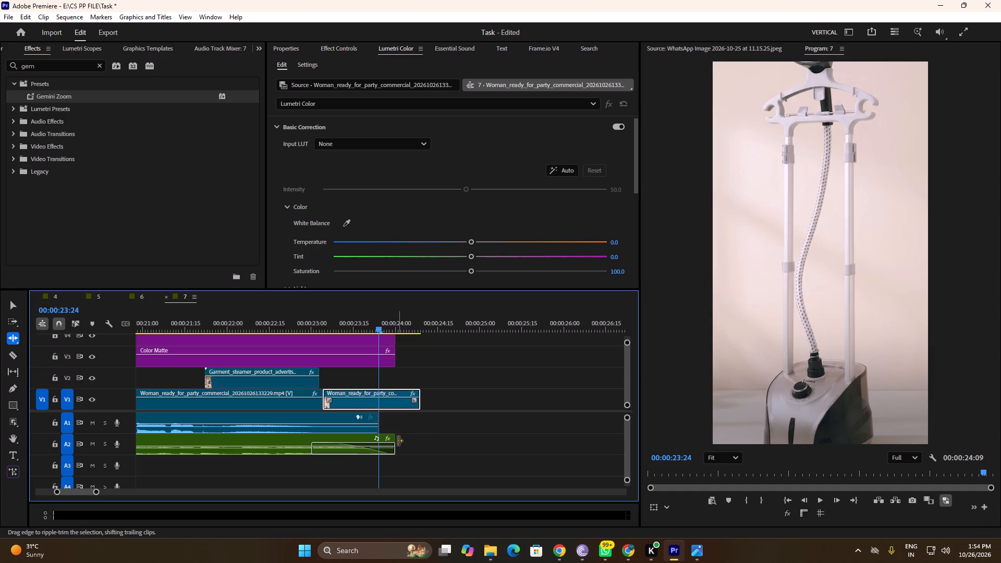
{"action": "key", "text": "v"}
{"action": "left_click_drag", "start_coordinate": [394, 441], "coordinate": [423, 441]}
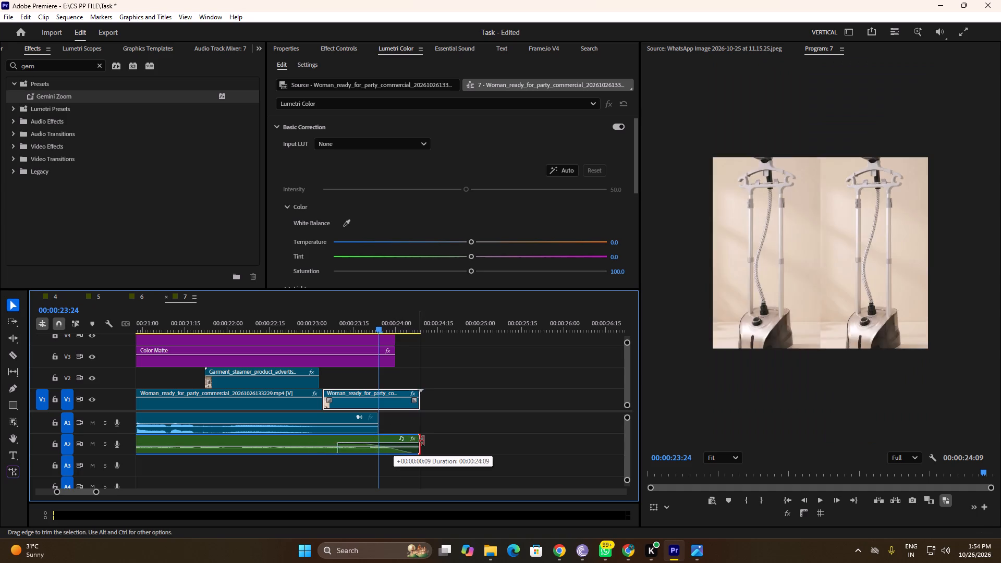
{"action": "left_click_drag", "start_coordinate": [423, 441], "coordinate": [427, 440]}
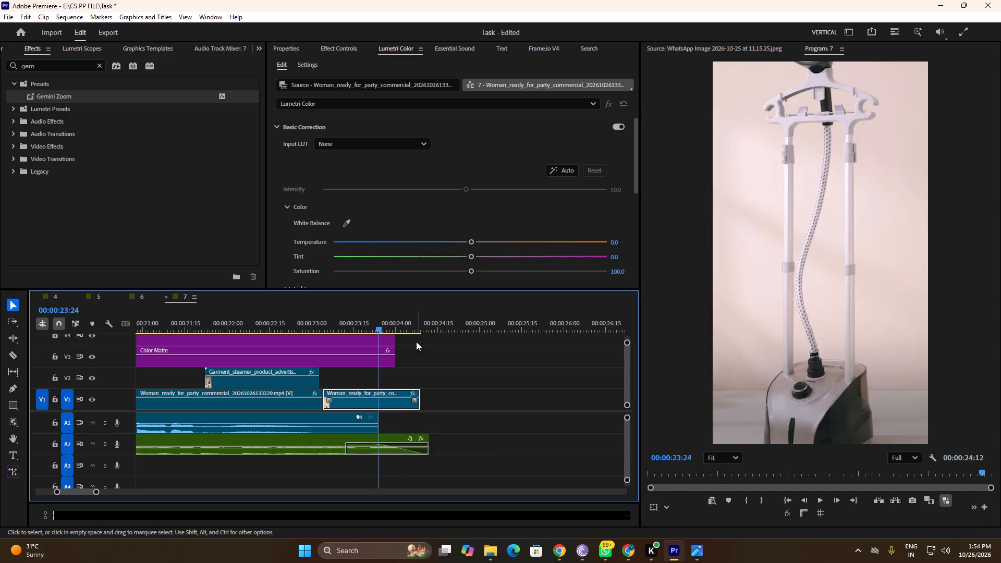
Extend the Adjustment Layer on V4 and the Color Matte on V3 to the end of the last V1 segment.
{"action": "left_click_drag", "start_coordinate": [416, 341], "coordinate": [385, 359]}
{"action": "left_click_drag", "start_coordinate": [395, 341], "coordinate": [422, 344]}
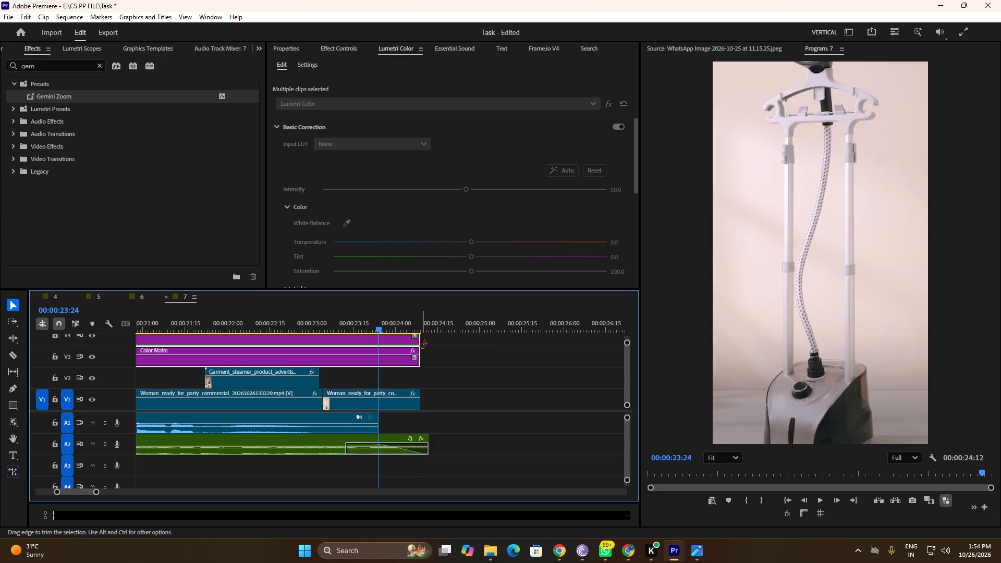
Play back the ending from 00:00:23:00 to check the extended layers.
{"action": "left_click_drag", "start_coordinate": [381, 322], "coordinate": [312, 323]}
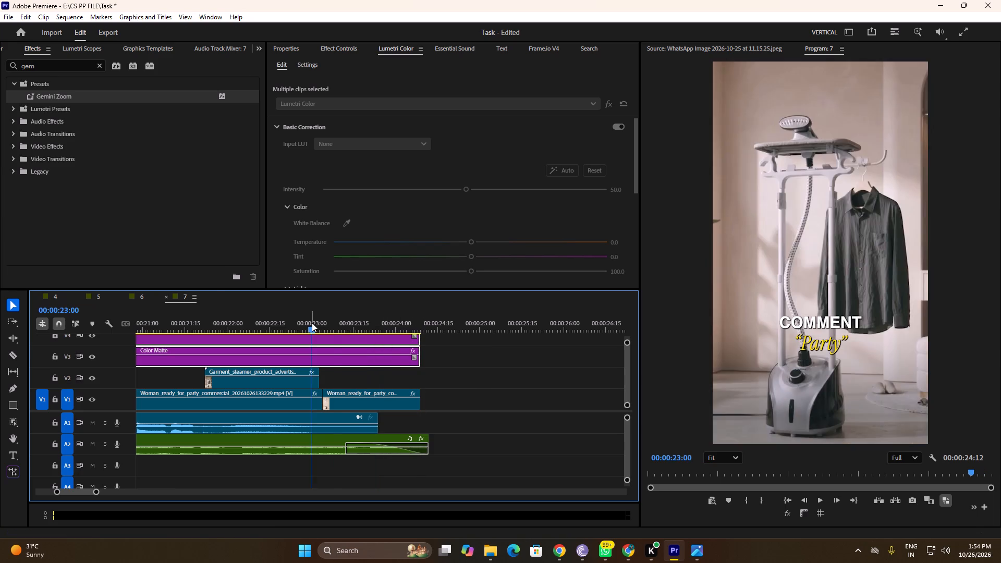
{"action": "key", "text": "space"}
{"action": "key", "text": "space"}
{"action": "key", "text": "space"}
{"action": "key", "text": "space"}
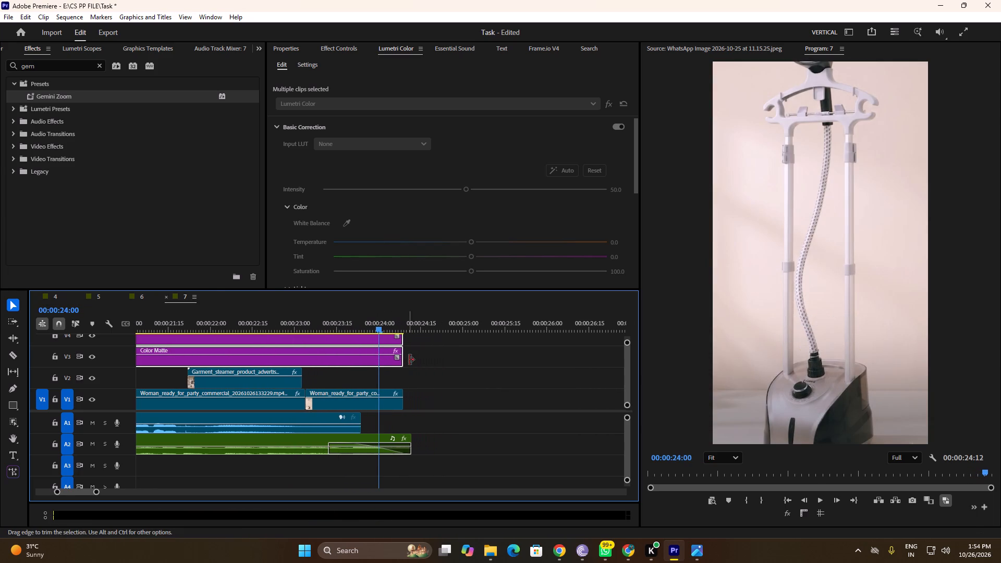
Extend the COMMENT and "Party" titles on V6 and V7 to the end of the last V1 segment.
{"action": "key", "text": "grave"}
{"action": "key", "text": "grave"}
{"action": "left_click", "coordinate": [381, 358]}
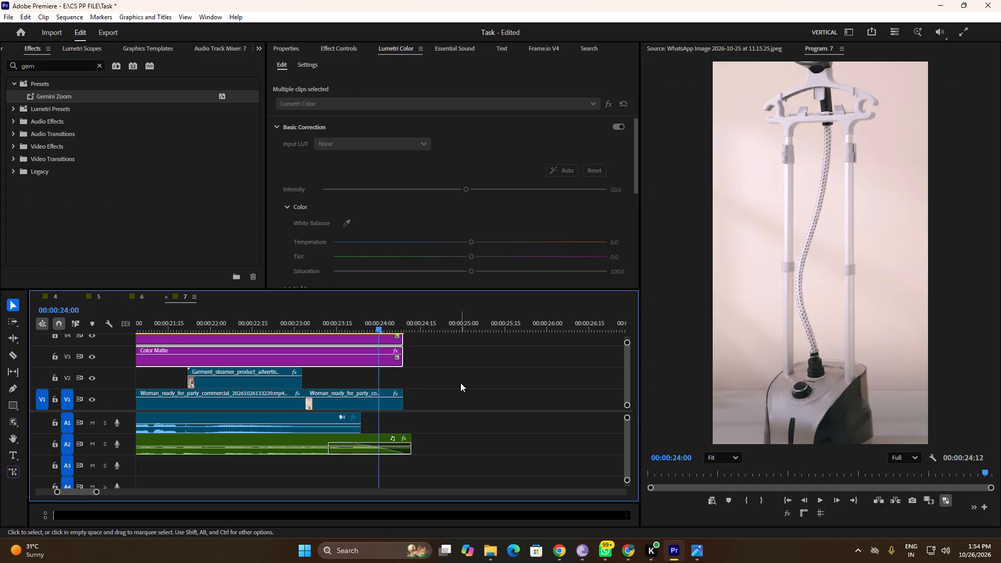
{"action": "left_click", "coordinate": [460, 383]}
{"action": "key", "text": "grave"}
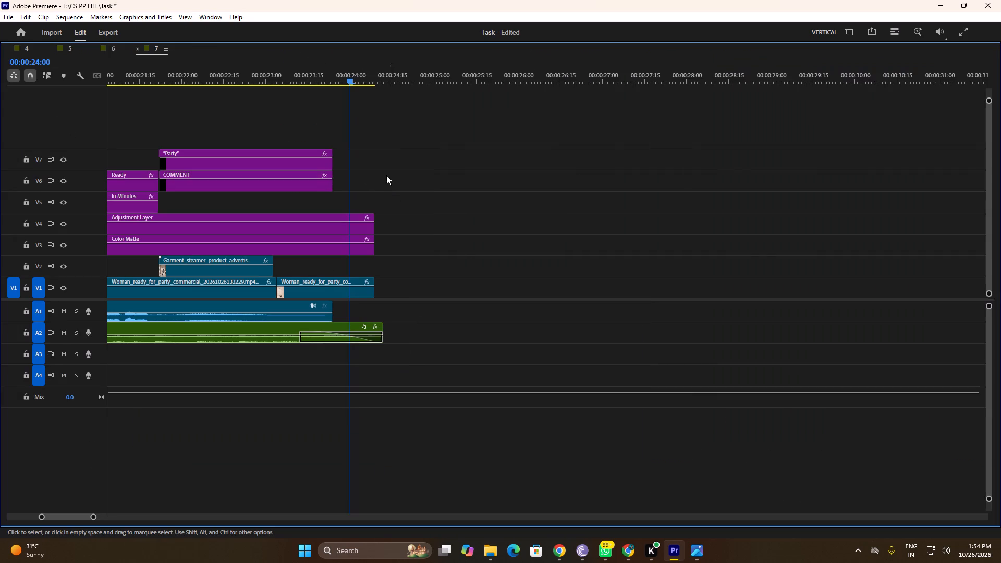
{"action": "left_click_drag", "start_coordinate": [376, 145], "coordinate": [321, 180]}
{"action": "left_click_drag", "start_coordinate": [331, 163], "coordinate": [373, 174]}
{"action": "key", "text": "grave"}
Play back the closing shot with the extended COMMENT "Party" titles through to the end.
{"action": "left_click_drag", "start_coordinate": [373, 327], "coordinate": [312, 333]}
{"action": "key", "text": "space"}
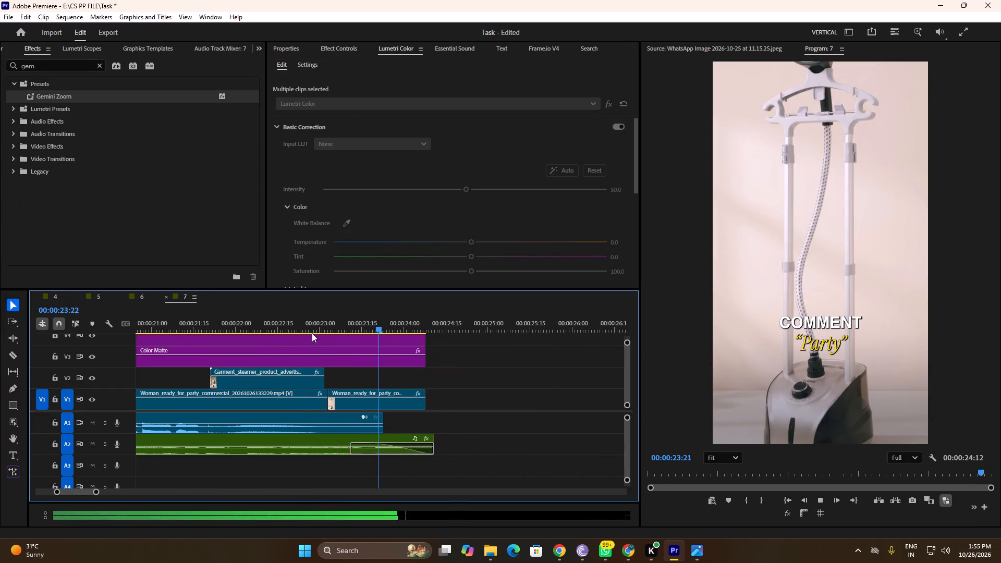
Save the project.
{"action": "key", "text": "ctrl+s"}
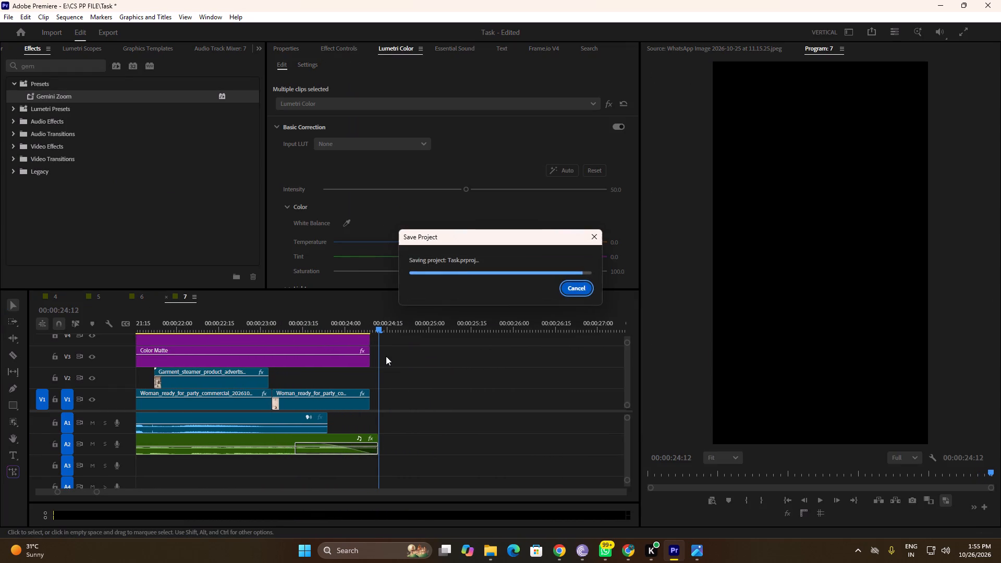
{"action": "key", "text": "ctrl+s"}
Return the playhead to 00:00:00:00 and open the export settings for sequence 7.
{"action": "scroll", "coordinate": [406, 377], "scroll_direction": "down", "scroll_amount": 20, "text": "alt"}
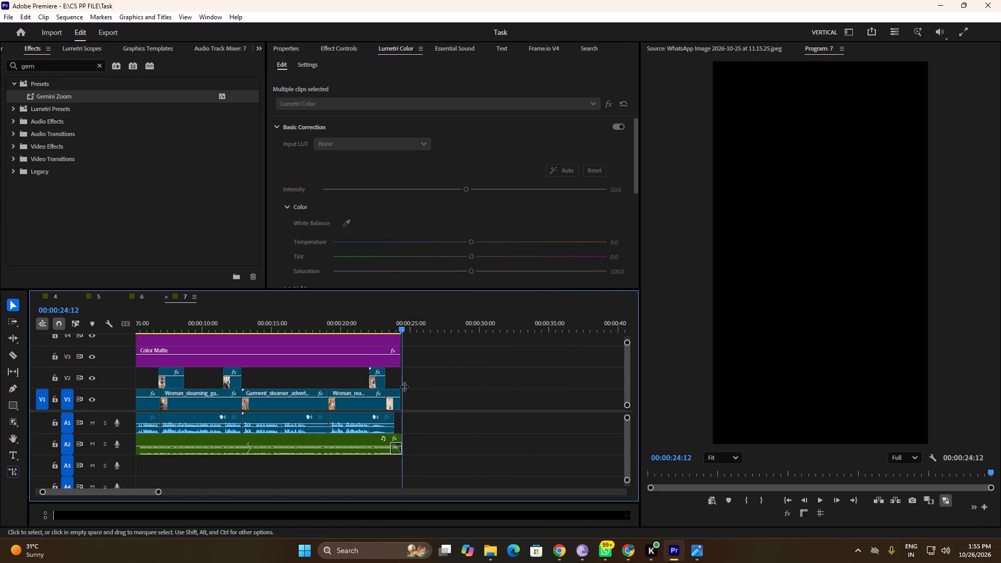
{"action": "scroll", "coordinate": [404, 386], "scroll_direction": "down", "scroll_amount": 8, "text": "alt"}
{"action": "left_click_drag", "start_coordinate": [241, 323], "coordinate": [14, 326]}
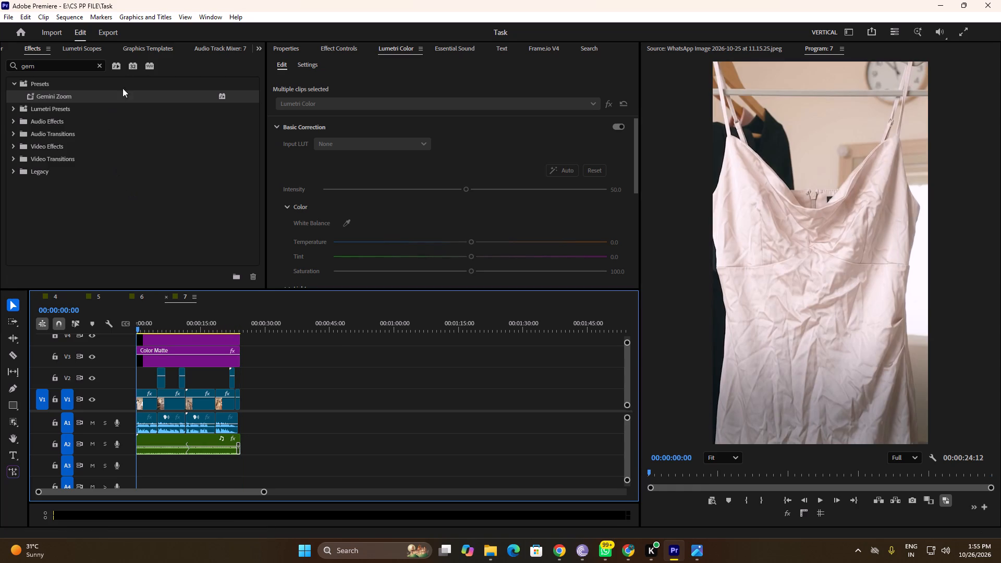
{"action": "left_click", "coordinate": [109, 34]}
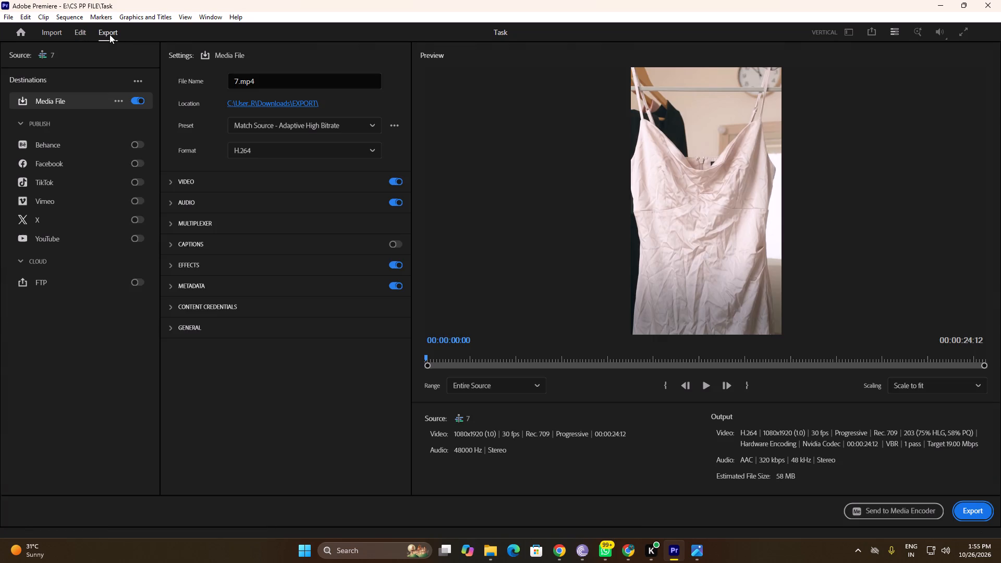
Export sequence 7 as 7.mp4 in H.264 with the Match Source - Adaptive High Bitrate preset.
{"action": "left_click", "coordinate": [973, 513]}
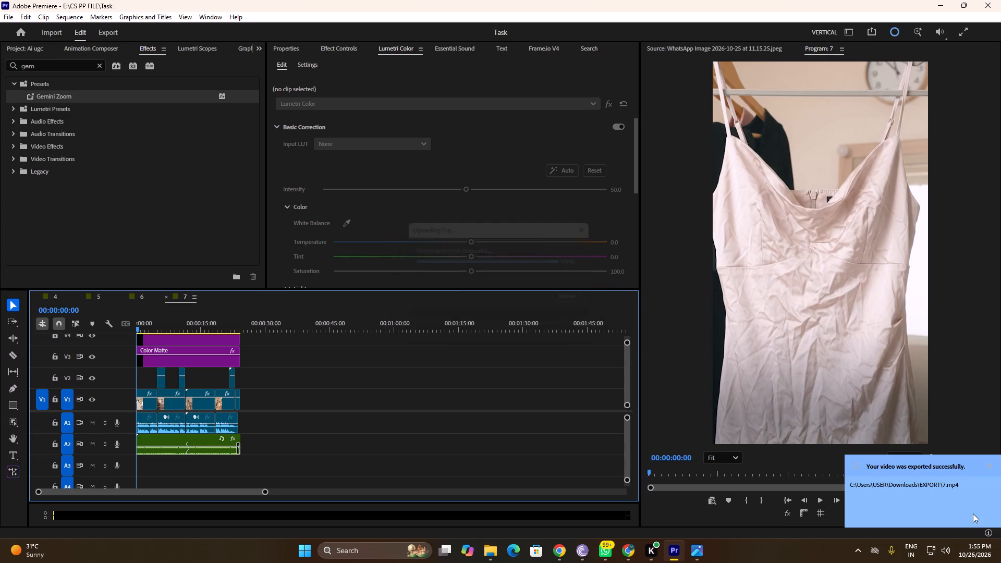
Add a new text layer in the empty timeline space past the ad's end, at about 00:00:48:09, reading "Preview".
{"action": "left_click_drag", "start_coordinate": [131, 320], "coordinate": [377, 369]}
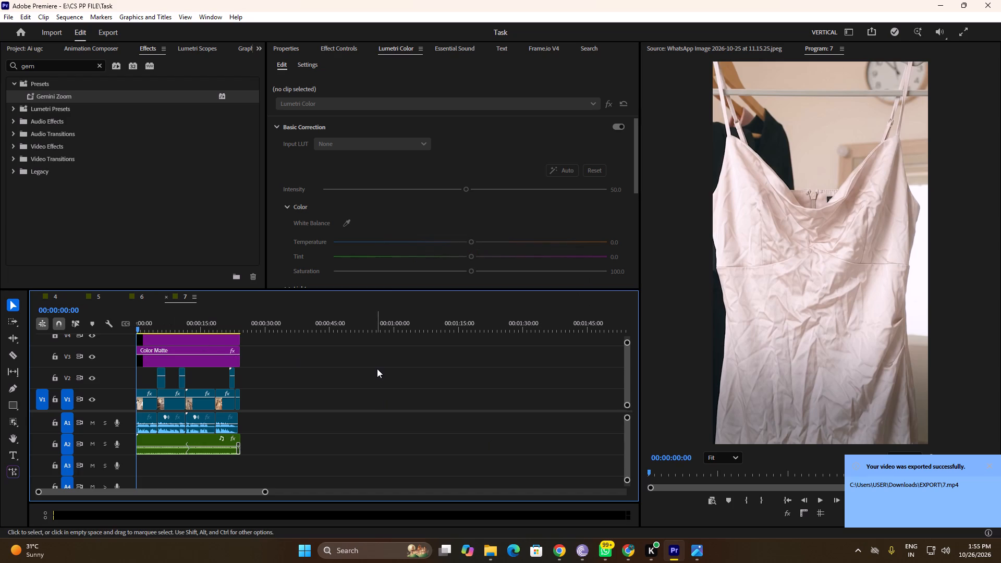
{"action": "left_click_drag", "start_coordinate": [377, 369], "coordinate": [372, 368]}
{"action": "left_click_drag", "start_coordinate": [141, 328], "coordinate": [322, 341]}
{"action": "left_click", "coordinate": [345, 326]}
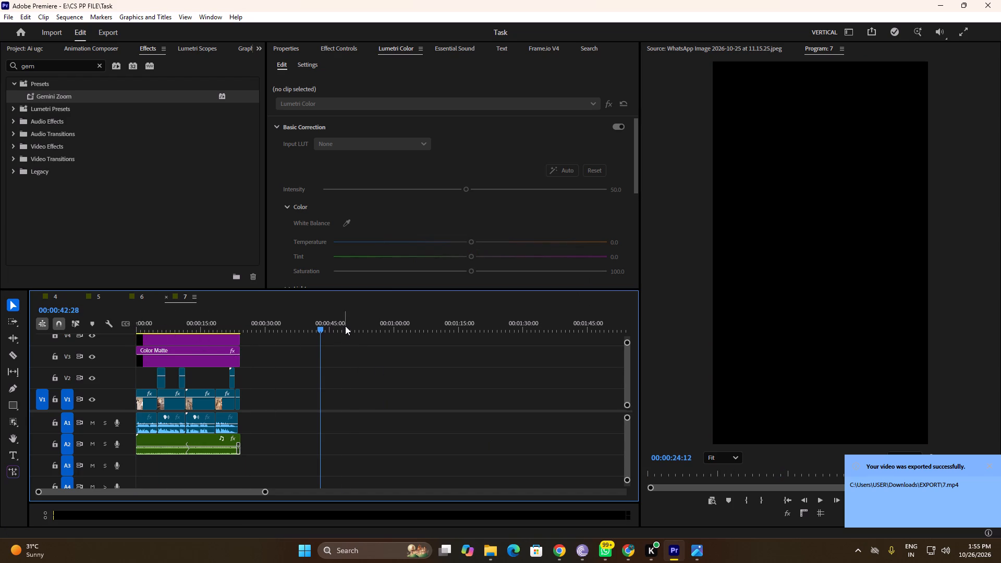
{"action": "key", "text": "ctrl+t"}
{"action": "double_click", "coordinate": [894, 246]}
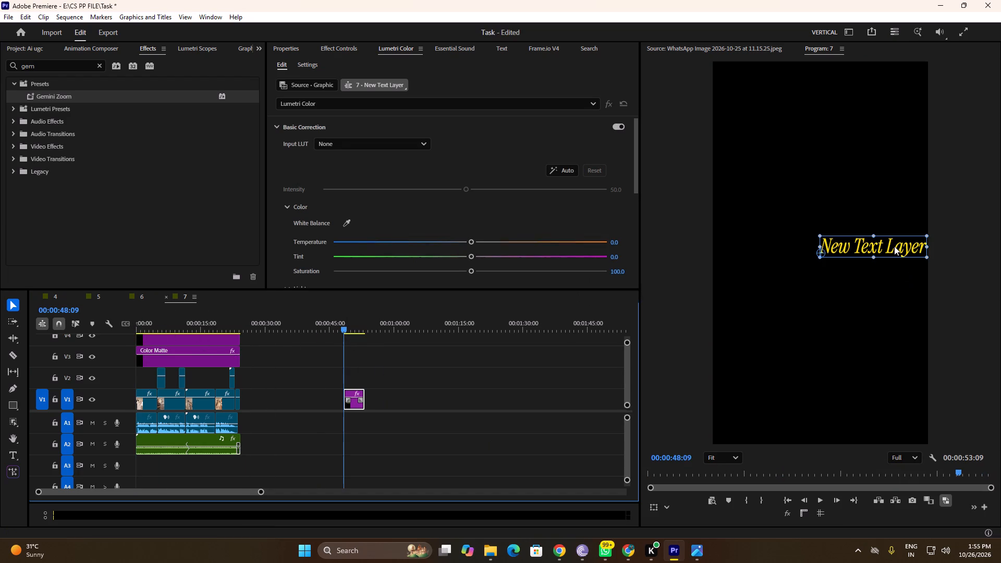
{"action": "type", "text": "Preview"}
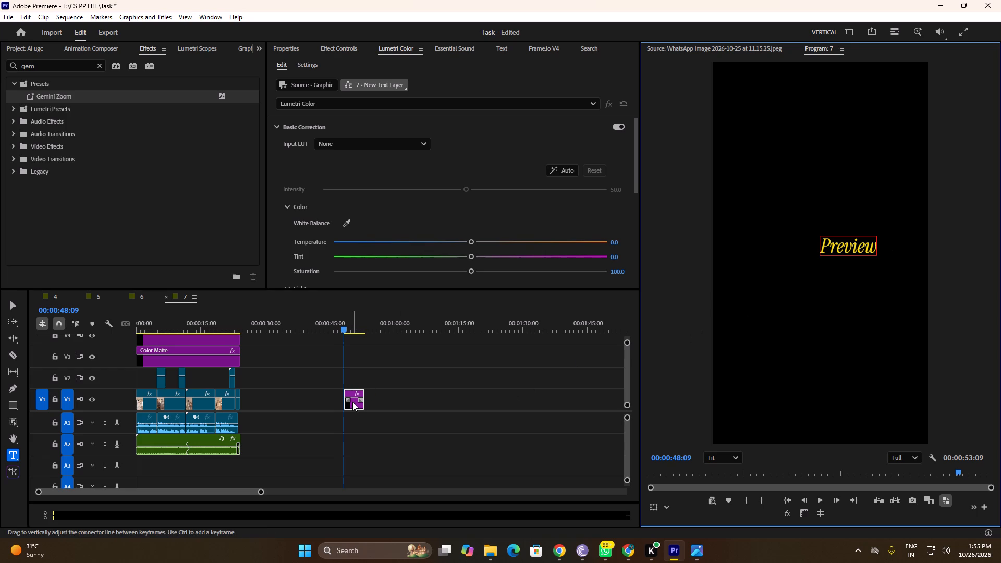
Move the "Preview" title to the start of a new V8 track above all clips and extend it to the sequence's end.
{"action": "left_click", "coordinate": [352, 402]}
{"action": "key", "text": "grave"}
{"action": "left_click_drag", "start_coordinate": [322, 294], "coordinate": [323, 291]}
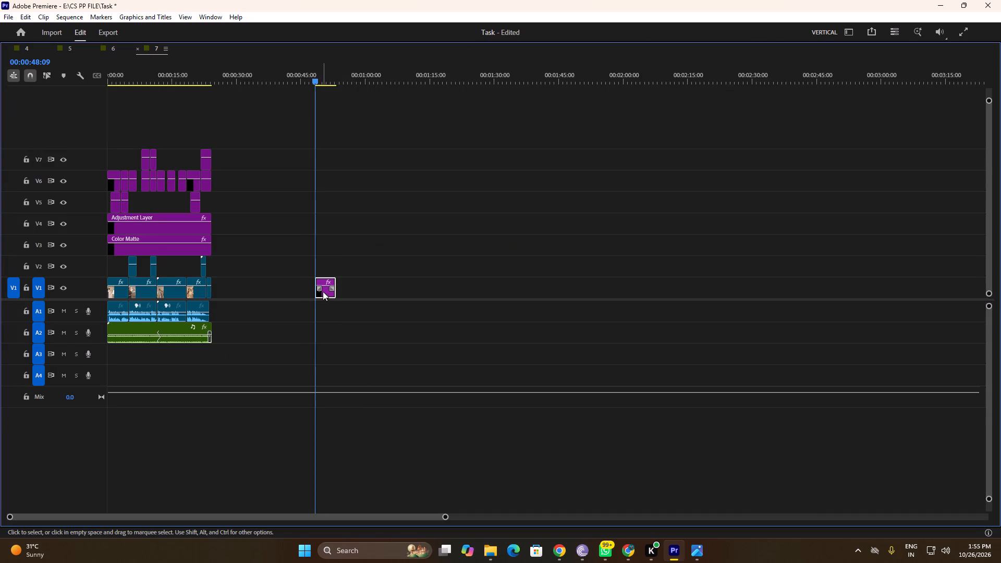
{"action": "left_click_drag", "start_coordinate": [323, 291], "coordinate": [81, 119]}
{"action": "left_click_drag", "start_coordinate": [130, 137], "coordinate": [210, 136]}
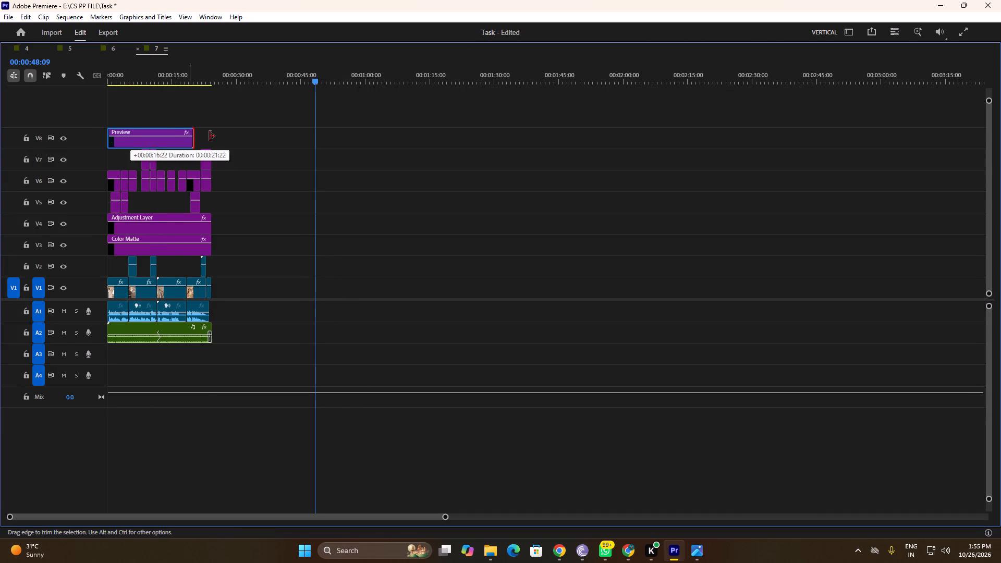
{"action": "left_click_drag", "start_coordinate": [210, 136], "coordinate": [214, 136]}
{"action": "key", "text": "grave"}
Centre the "Preview" title horizontally in the frame, checking it over the "11 Levels" shot.
{"action": "left_click_drag", "start_coordinate": [345, 331], "coordinate": [183, 317]}
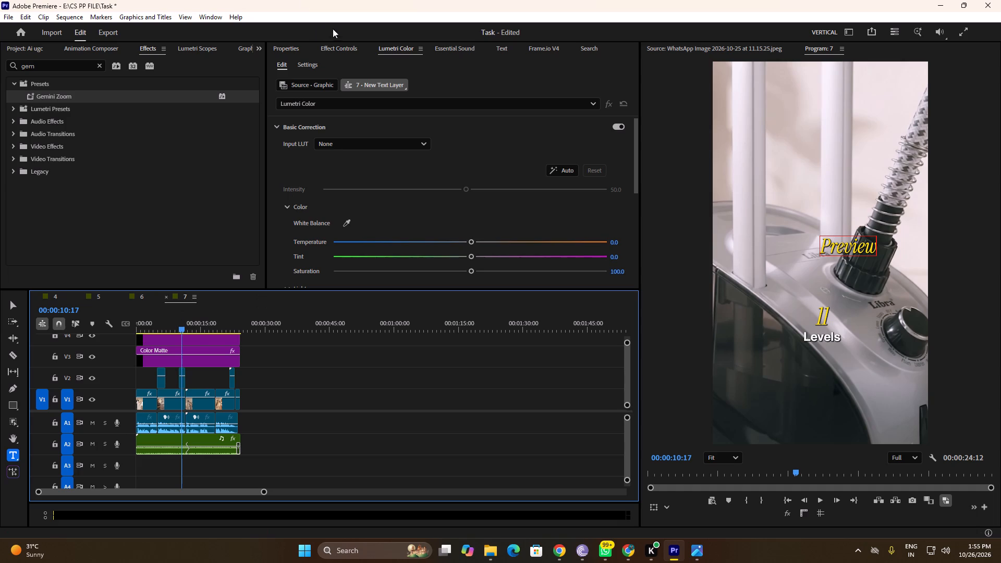
{"action": "left_click", "coordinate": [292, 54]}
{"action": "scroll", "coordinate": [523, 238], "scroll_direction": "down", "scroll_amount": 20}
{"action": "scroll", "coordinate": [523, 238], "scroll_direction": "down", "scroll_amount": 1}
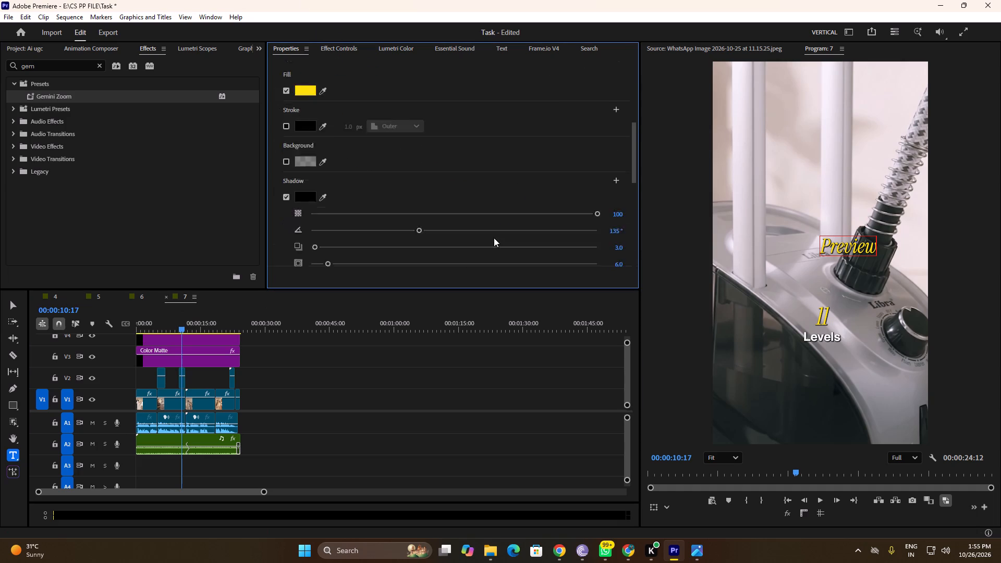
{"action": "scroll", "coordinate": [494, 238], "scroll_direction": "down", "scroll_amount": 14}
{"action": "left_click", "coordinate": [445, 182]}
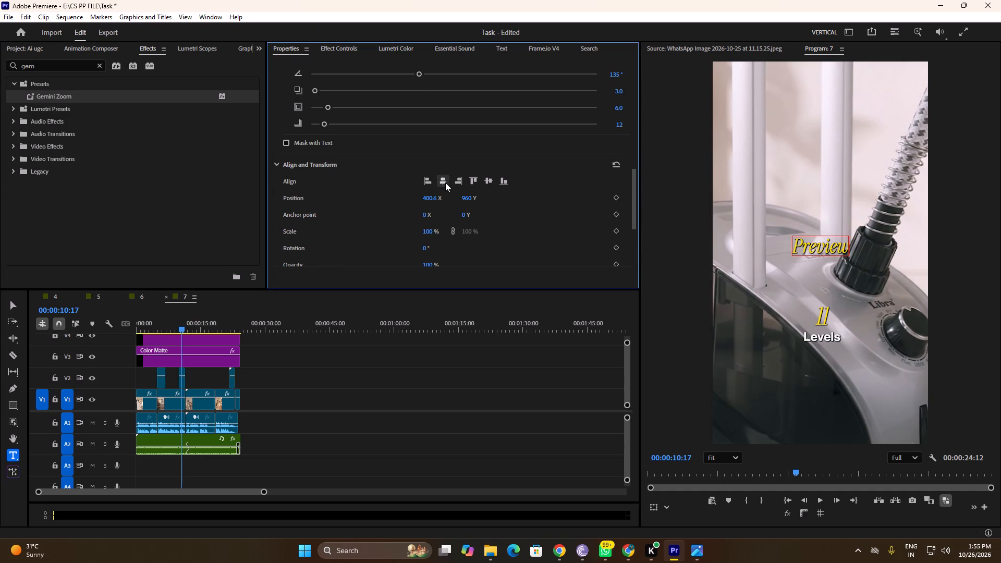
Lower the "Preview" title's opacity to make it a faint watermark over the footage.
{"action": "left_click", "coordinate": [341, 50]}
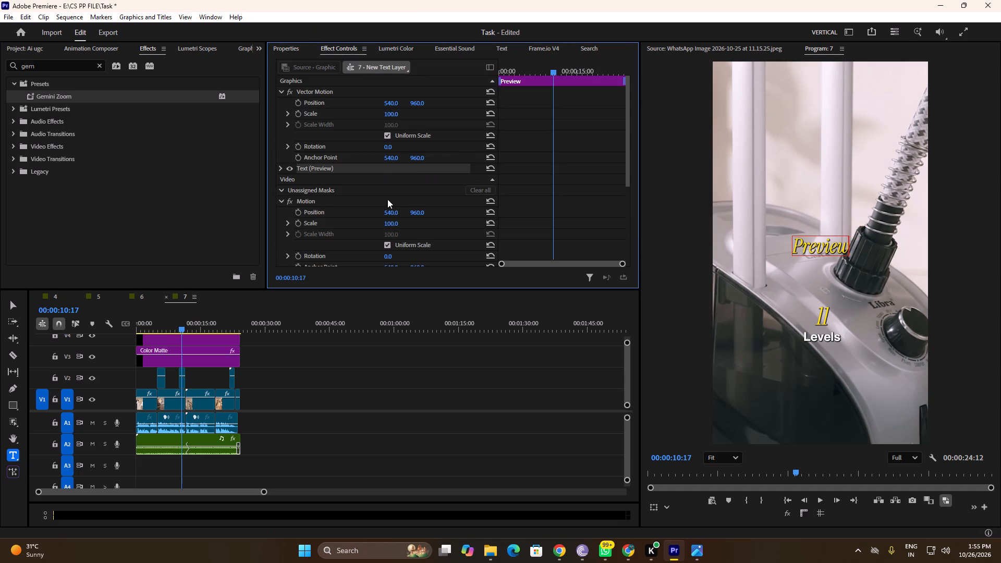
{"action": "scroll", "coordinate": [353, 233], "scroll_direction": "down", "scroll_amount": 15}
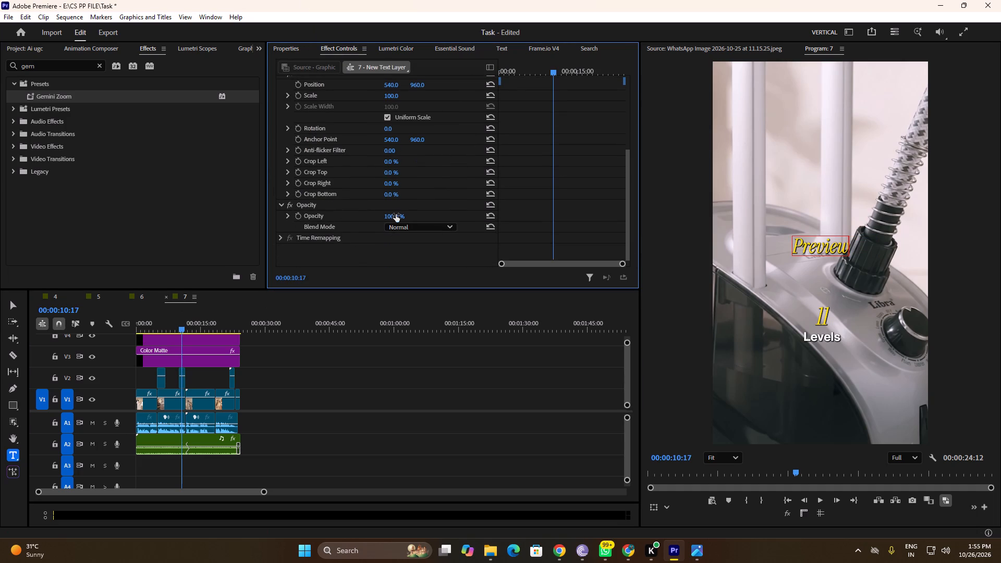
{"action": "left_click_drag", "start_coordinate": [394, 214], "coordinate": [347, 217]}
{"action": "left_click", "coordinate": [400, 380]}
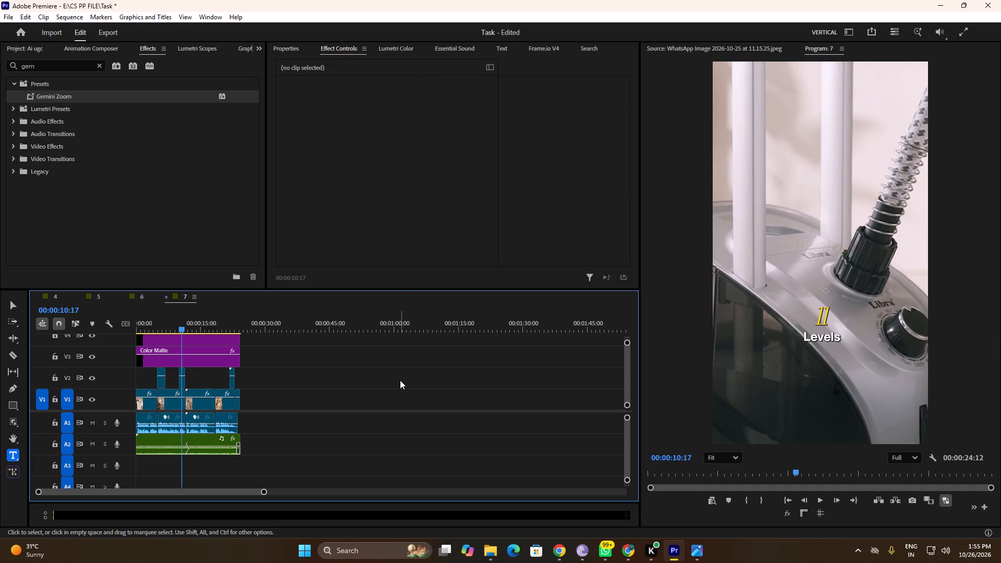
Play back from the "11 Levels" shot into the "Hang" shot to check the faint "Preview" watermark.
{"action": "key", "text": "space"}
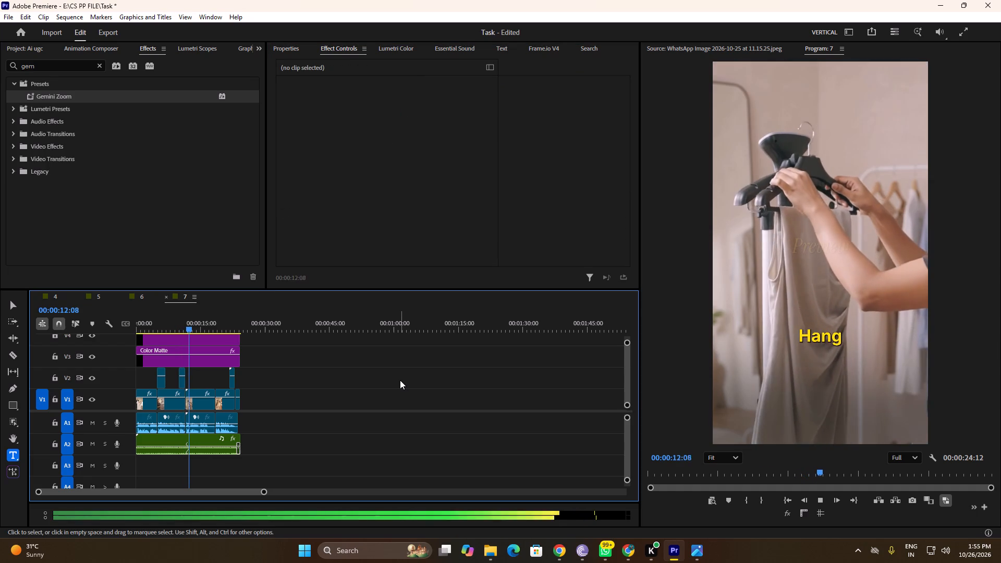